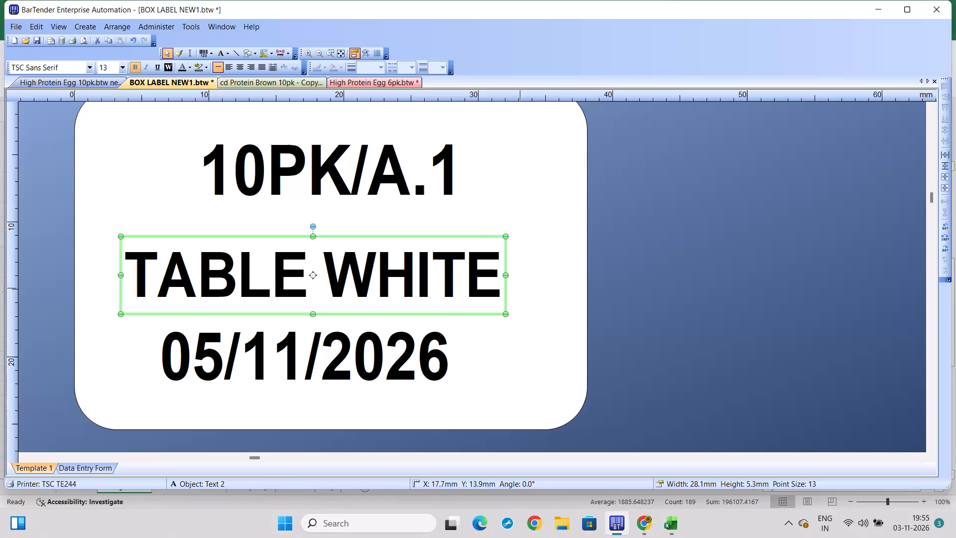
Replace the product name in the middle line of the box label with ORANGE YOLK.
{"action": "left_click", "coordinate": [497, 280]}
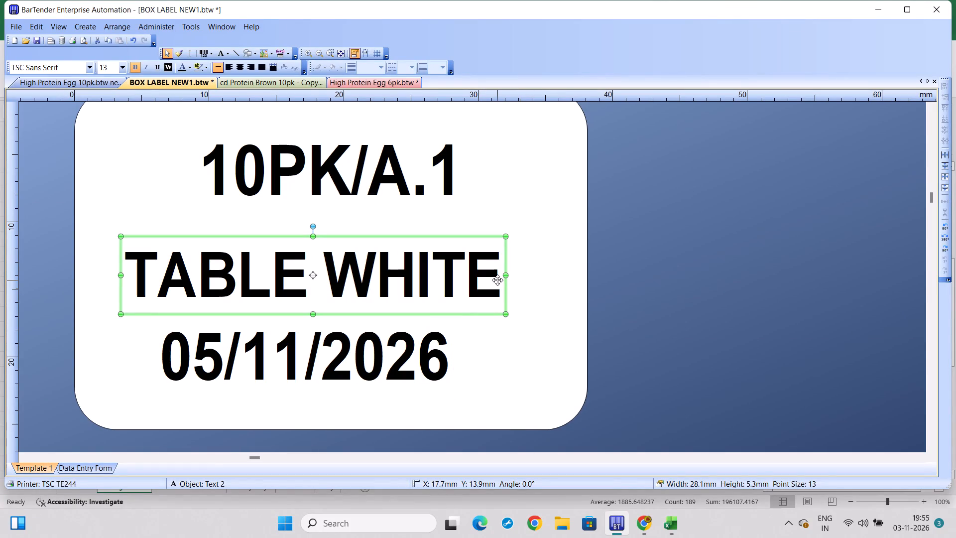
{"action": "left_click", "coordinate": [481, 284]}
{"action": "key", "text": "BackSpace"}
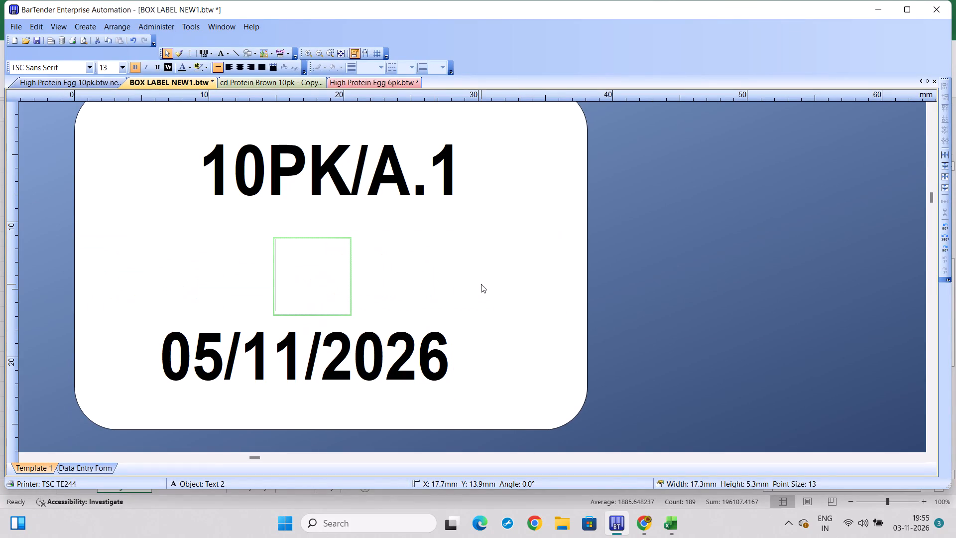
{"action": "key", "text": "o"}
{"action": "type", "text": "RA"}
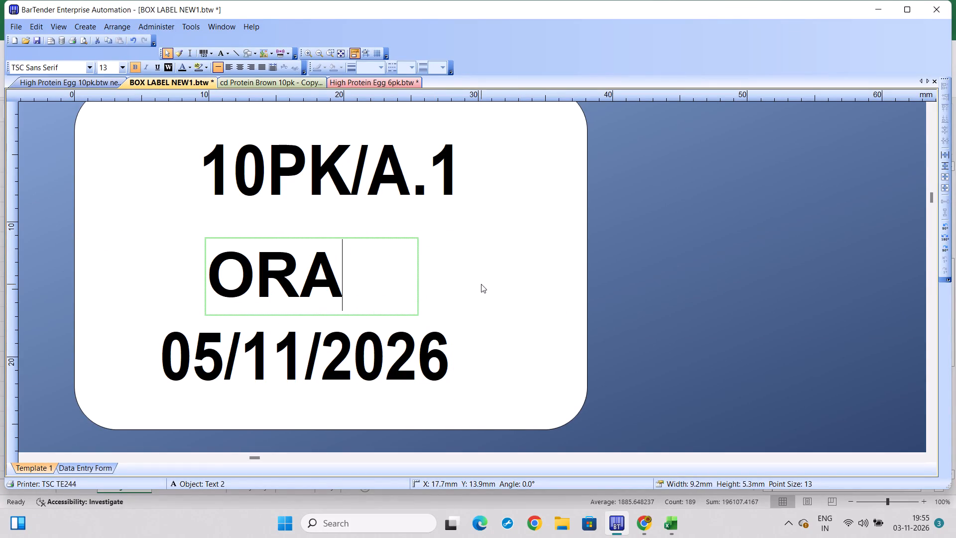
{"action": "type", "text": "NH"}
{"action": "key", "text": "BackSpace"}
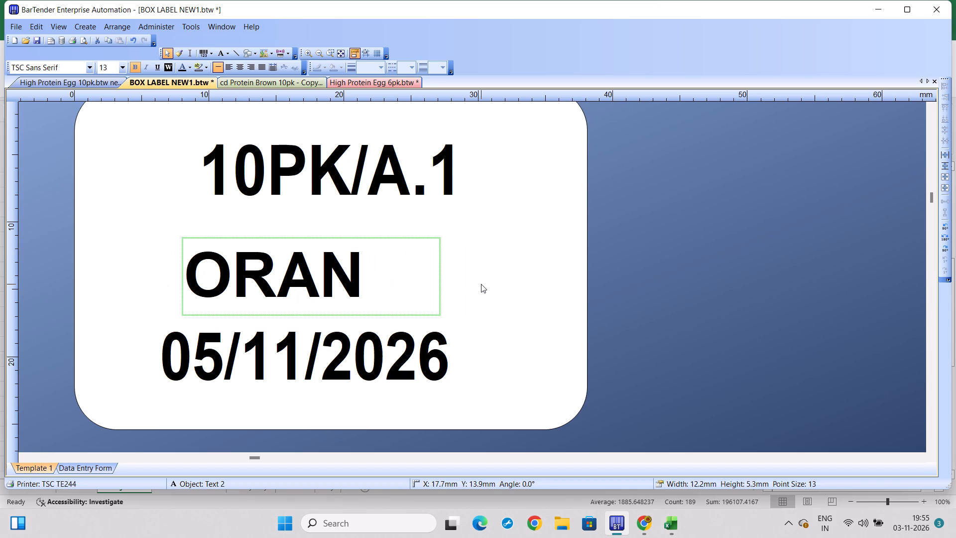
{"action": "type", "text": "GE"}
{"action": "key", "text": "space"}
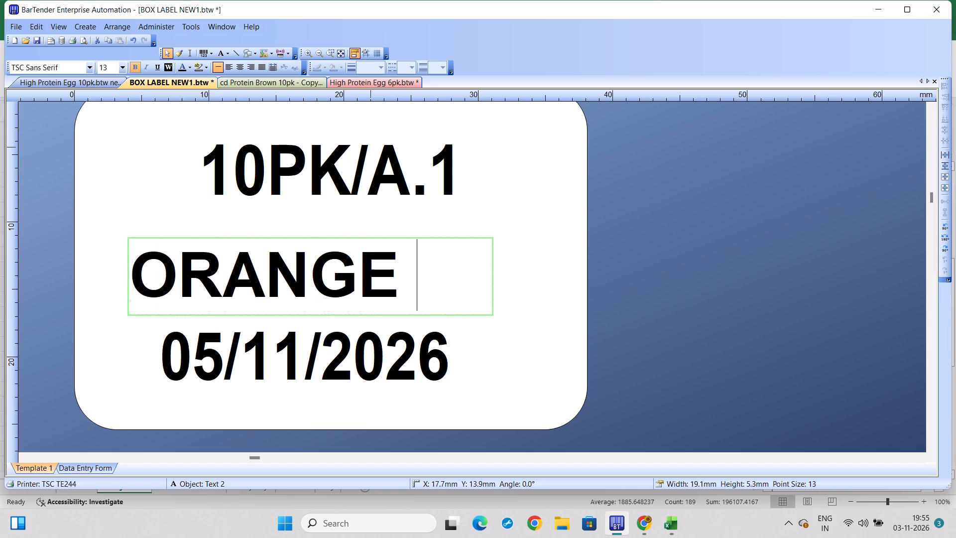
{"action": "type", "text": "YOLK"}
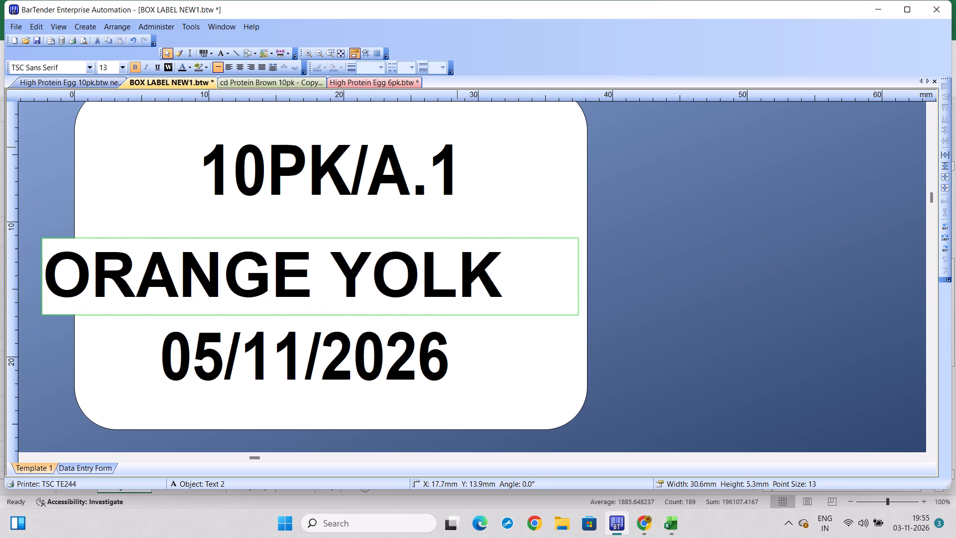
Print 22 copies of the ORANGE YOLK box label on the TSC TE244 printer.
{"action": "key", "text": "ctrl+p"}
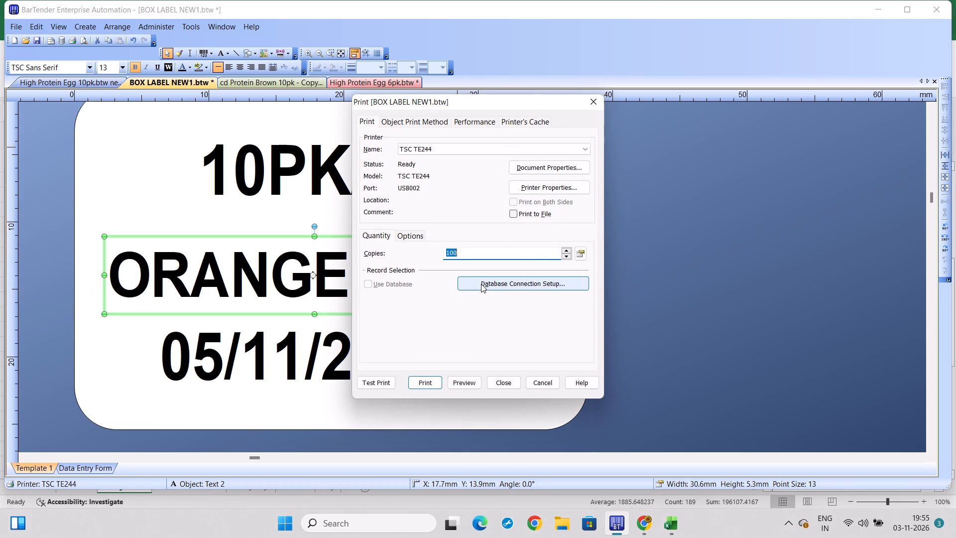
{"action": "key", "text": "BackSpace"}
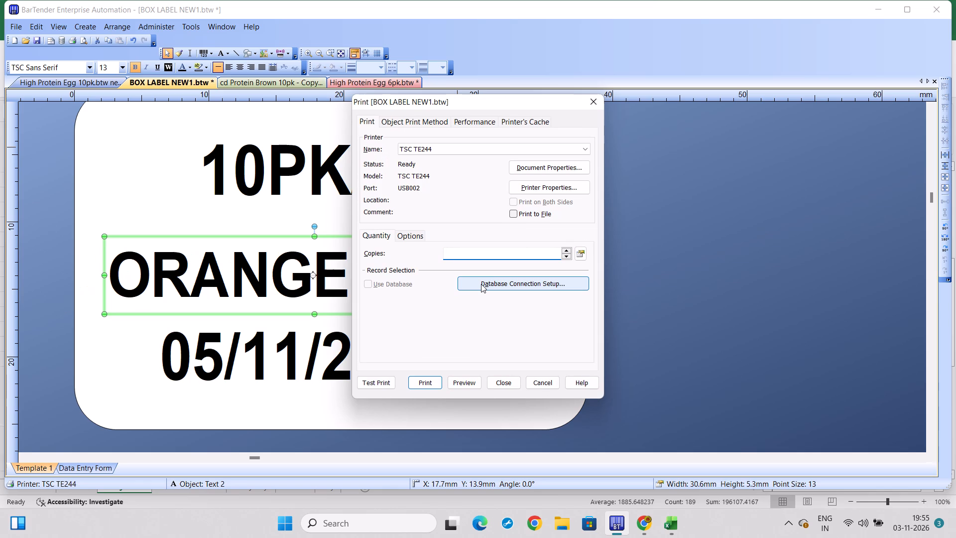
{"action": "key", "text": "2"}
{"action": "key", "text": "2"}
{"action": "key", "text": "Return"}
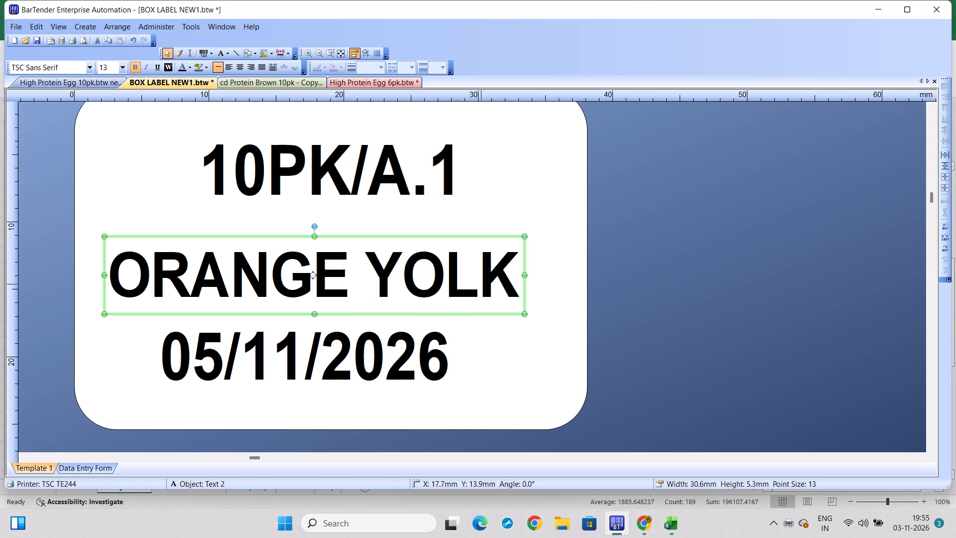
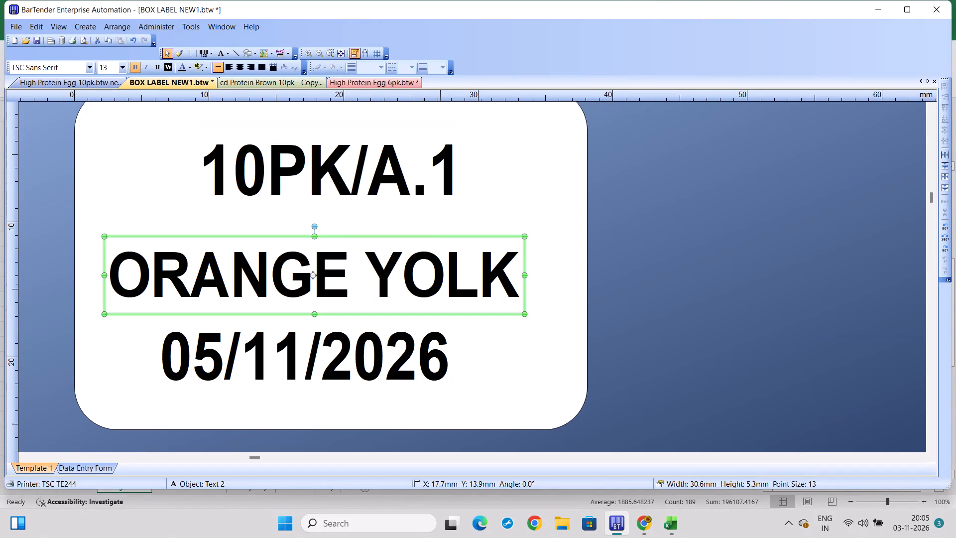
Replace the product name in the middle line of the box label with DELISH WHITE.
{"action": "left_click", "coordinate": [440, 273]}
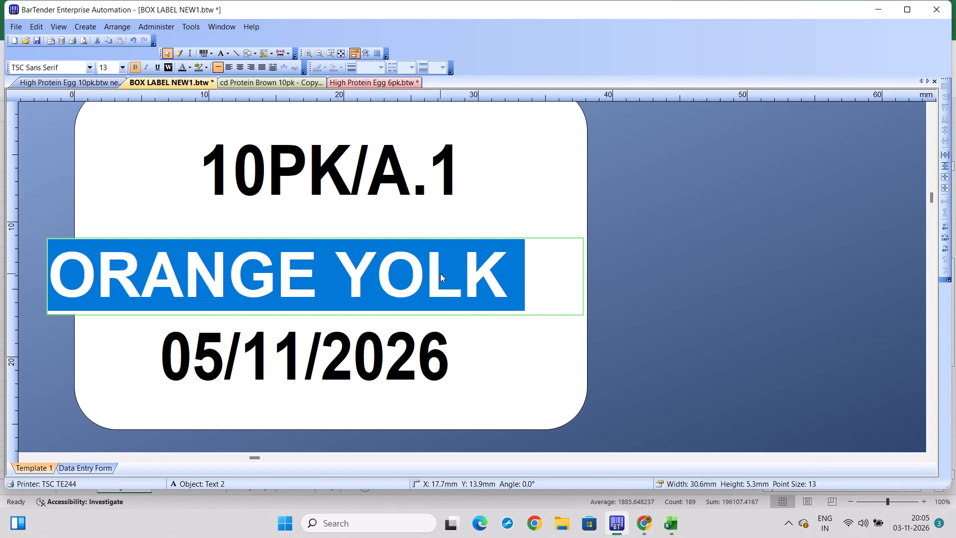
{"action": "key", "text": "BackSpace"}
{"action": "type", "text": "DELISH"}
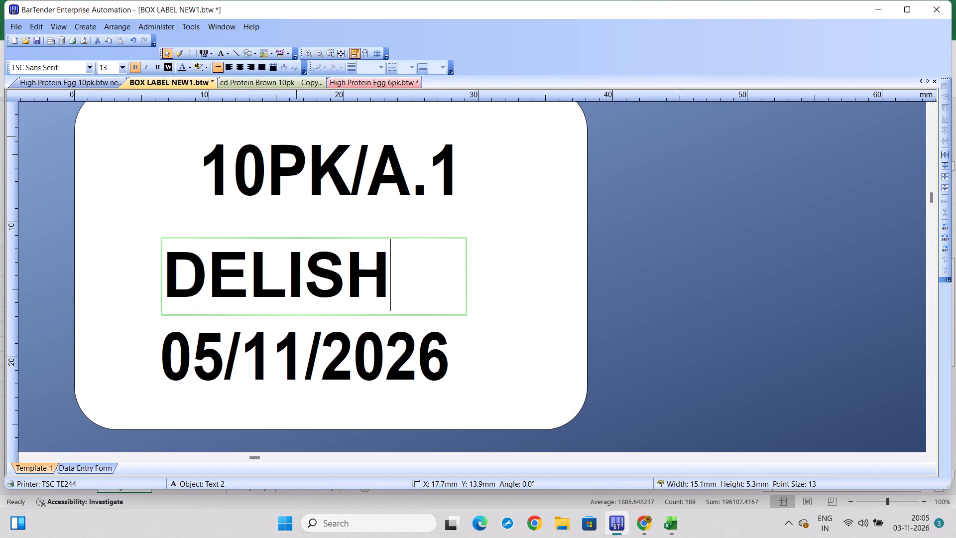
{"action": "key", "text": "space"}
{"action": "type", "text": "WHITE"}
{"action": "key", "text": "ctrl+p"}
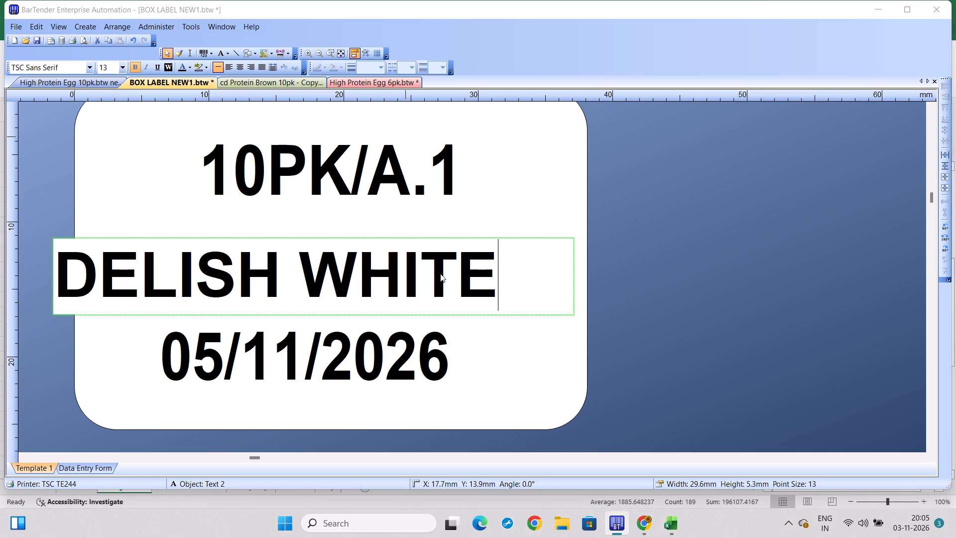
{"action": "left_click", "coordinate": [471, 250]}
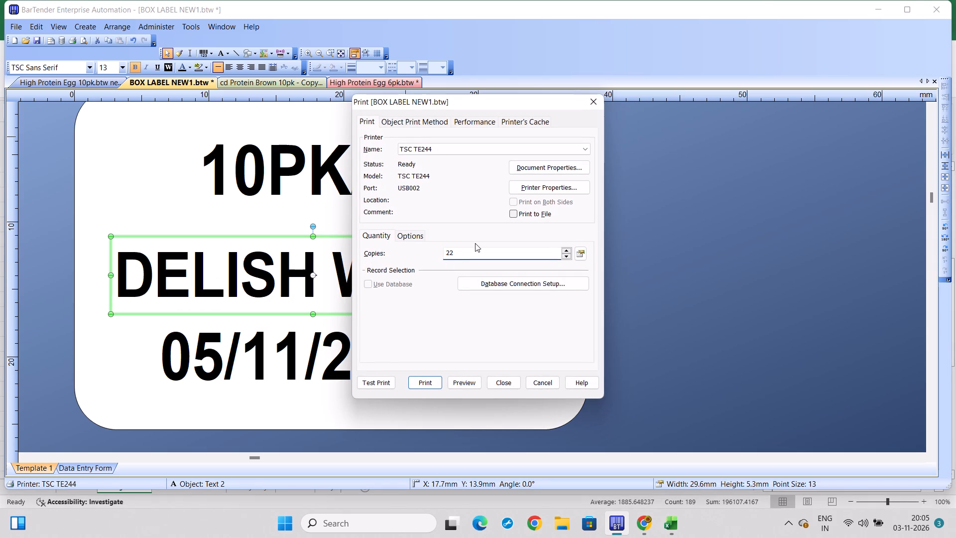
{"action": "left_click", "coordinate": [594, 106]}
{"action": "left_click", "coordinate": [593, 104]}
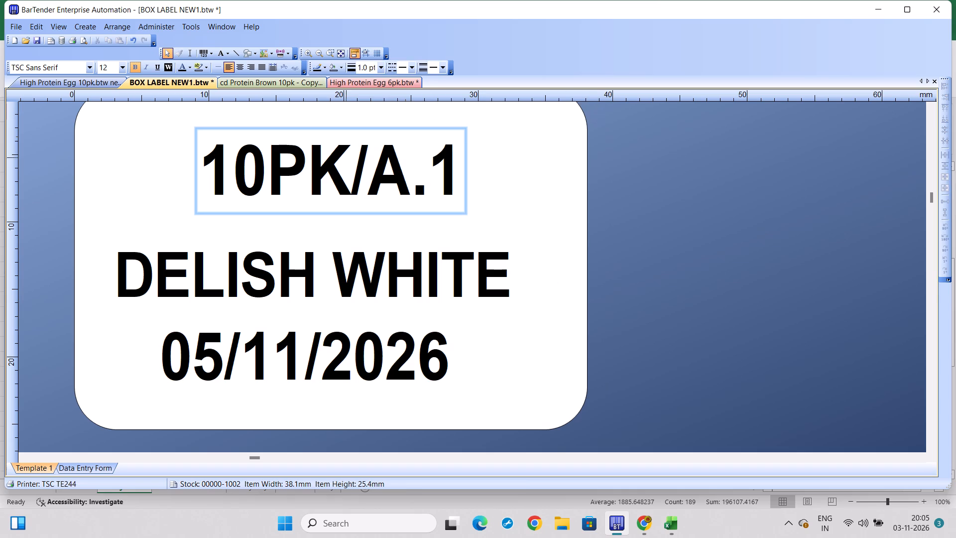
Change the pack size in the top line of the box label so it reads 06PK/A.1.
{"action": "left_click", "coordinate": [255, 174]}
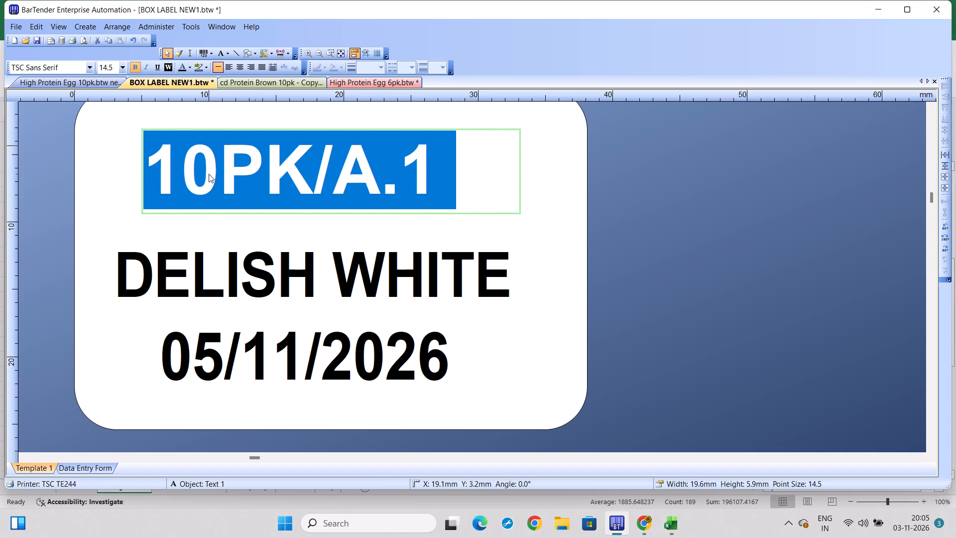
{"action": "left_click", "coordinate": [209, 174]}
{"action": "key", "text": "BackSpace"}
{"action": "key", "text": "BackSpace"}
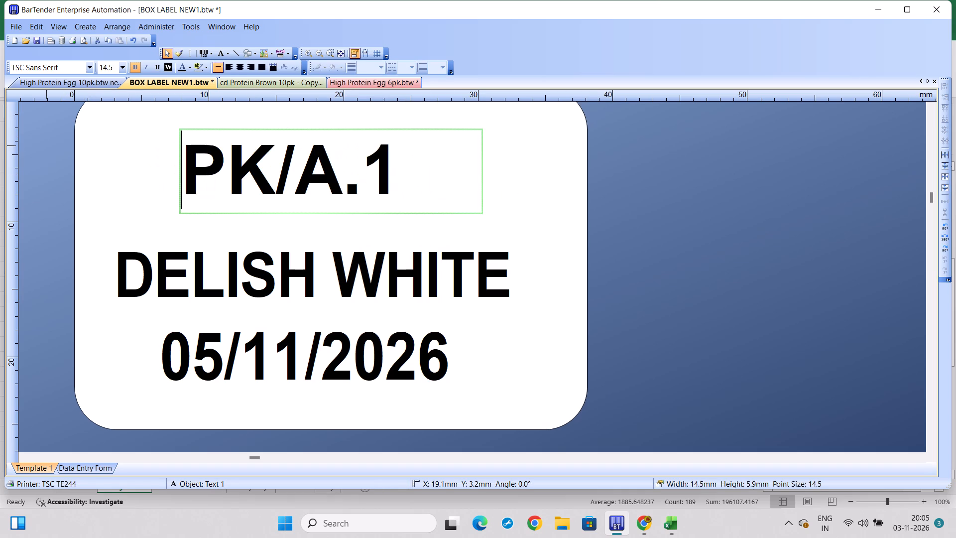
{"action": "type", "text": "06"}
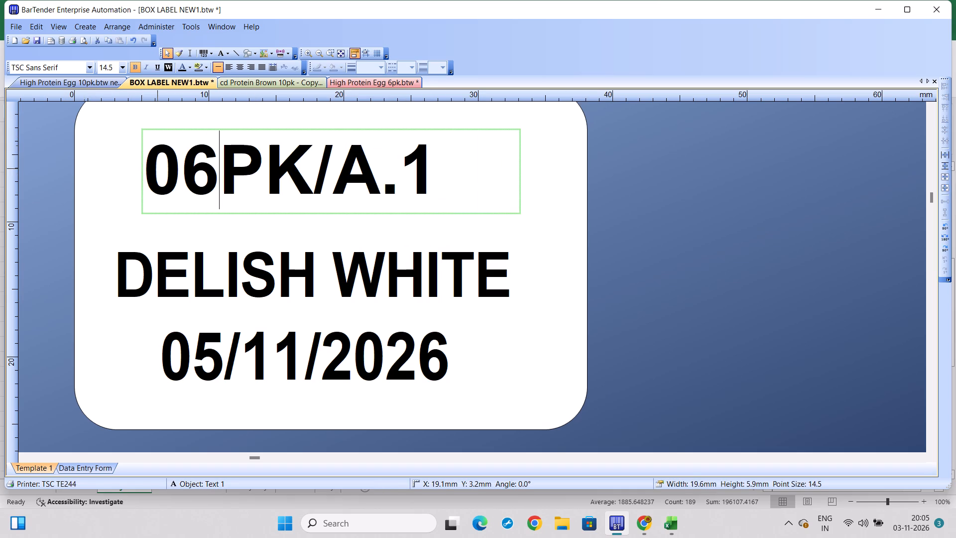
Print 5 copies of the 06PK/A.1 DELISH WHITE box label on the TSC TE244 printer.
{"action": "key", "text": "ctrl+p"}
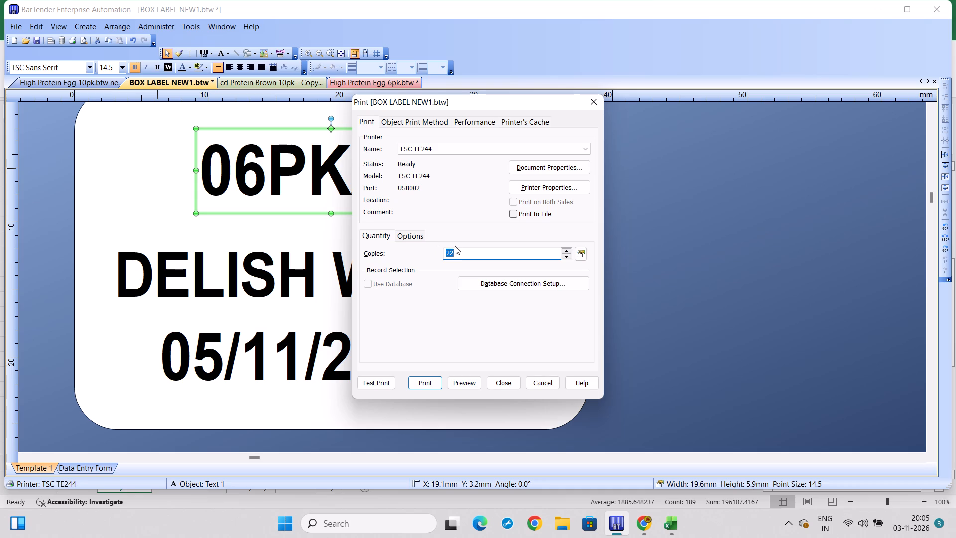
{"action": "left_click", "coordinate": [457, 256]}
{"action": "key", "text": "BackSpace"}
{"action": "key", "text": "BackSpace"}
{"action": "key", "text": "5"}
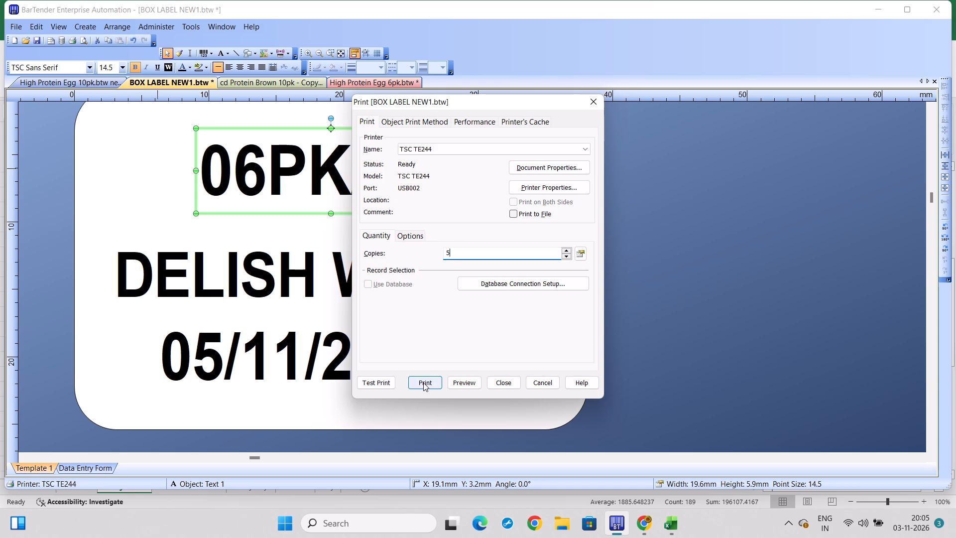
{"action": "left_click", "coordinate": [423, 383]}
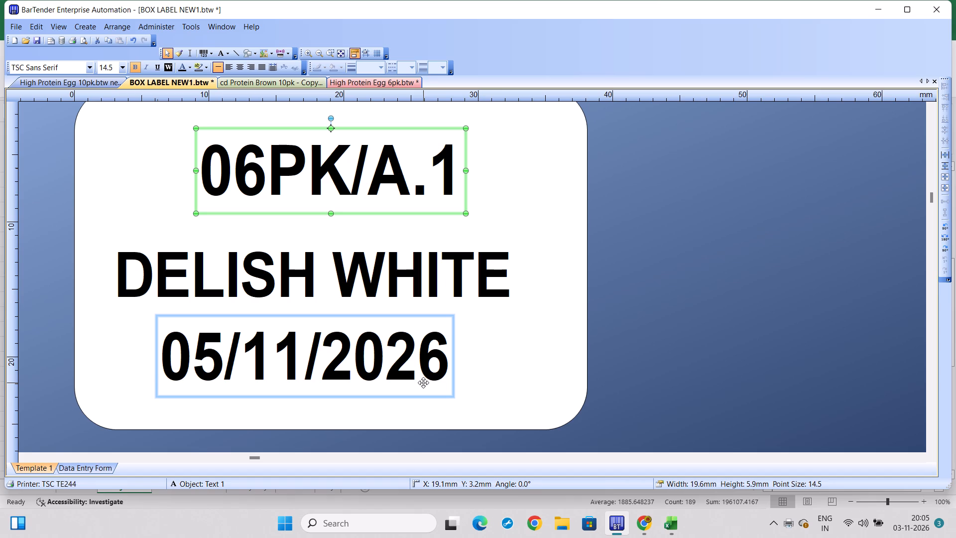
Replace the product name in the middle line of the box label with PROTEIN MAX.
{"action": "left_click", "coordinate": [320, 282]}
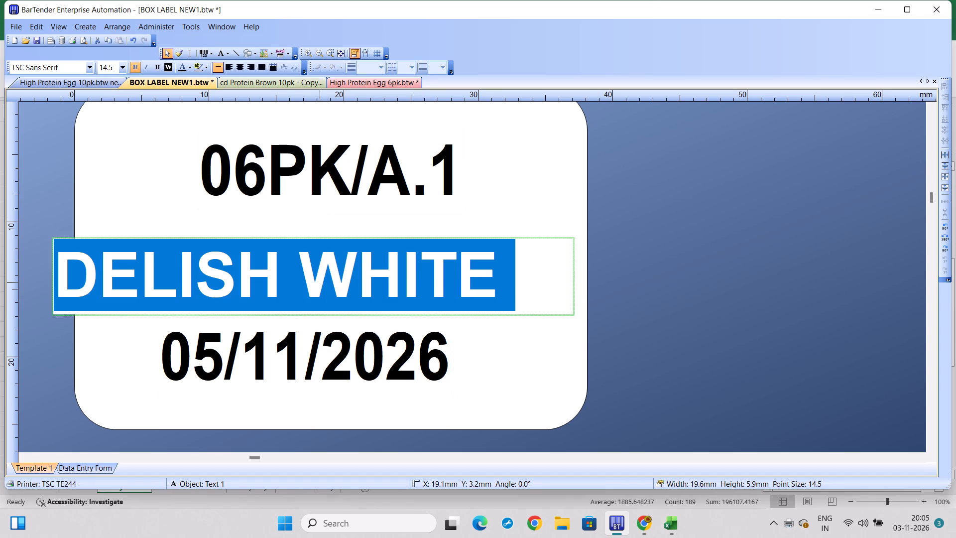
{"action": "key", "text": "BackSpace"}
{"action": "type", "text": "PROTEIN MAX"}
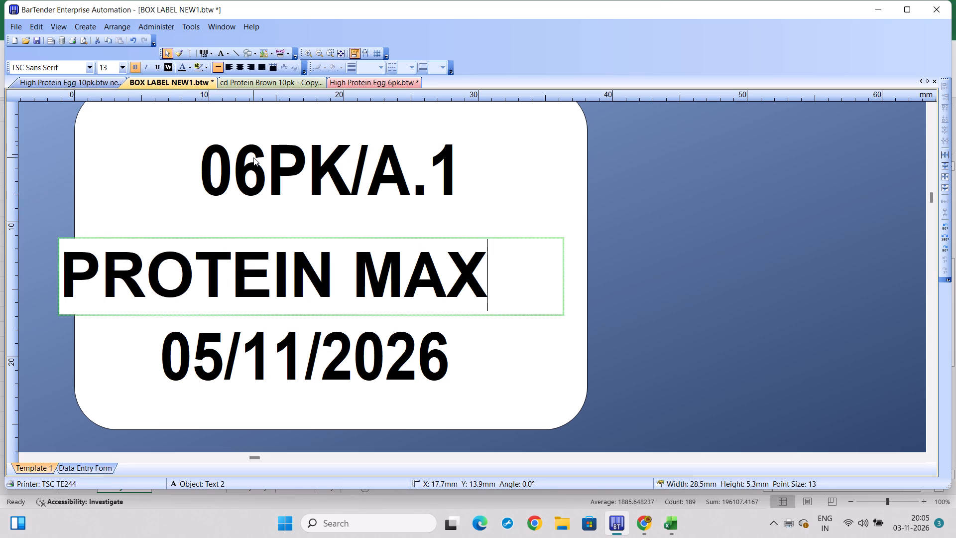
Change the pack size in the top line of the box label so it reads 10PK/A.1.
{"action": "left_click_drag", "start_coordinate": [253, 157], "coordinate": [205, 160]}
{"action": "left_click", "coordinate": [205, 160]}
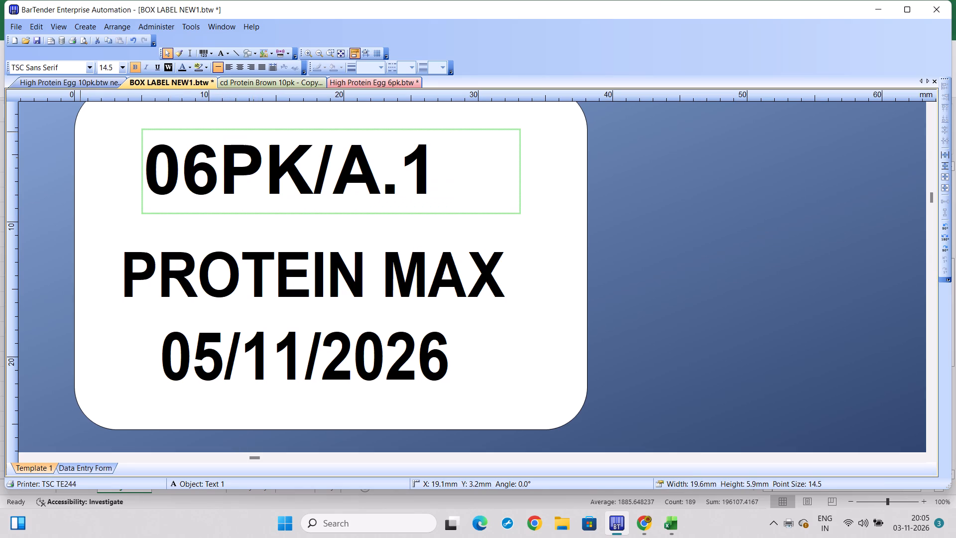
{"action": "key", "text": "BackSpace"}
{"action": "key", "text": "BackSpace"}
{"action": "type", "text": "10"}
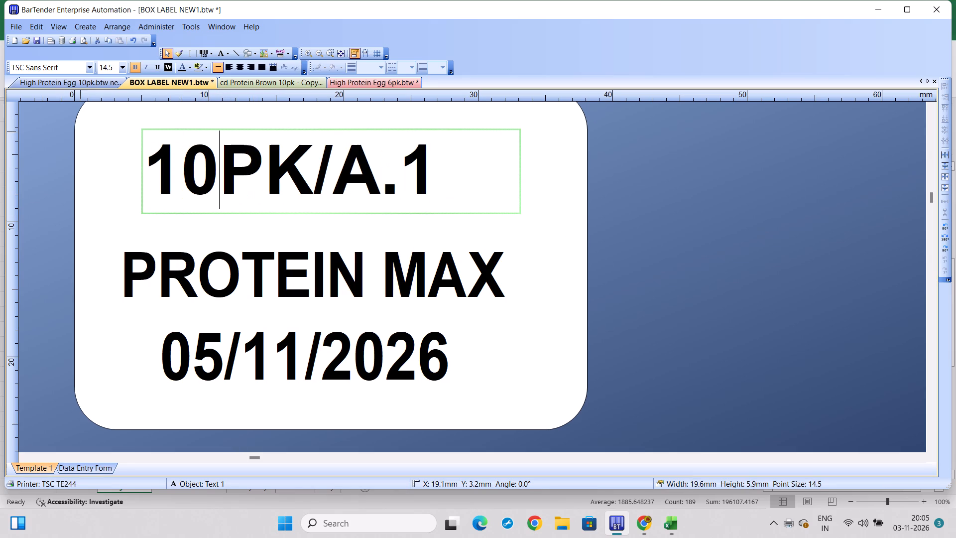
Print 60 copies of the 10PK/A.1 PROTEIN MAX box label on the TSC TE244 printer.
{"action": "key", "text": "ctrl+p"}
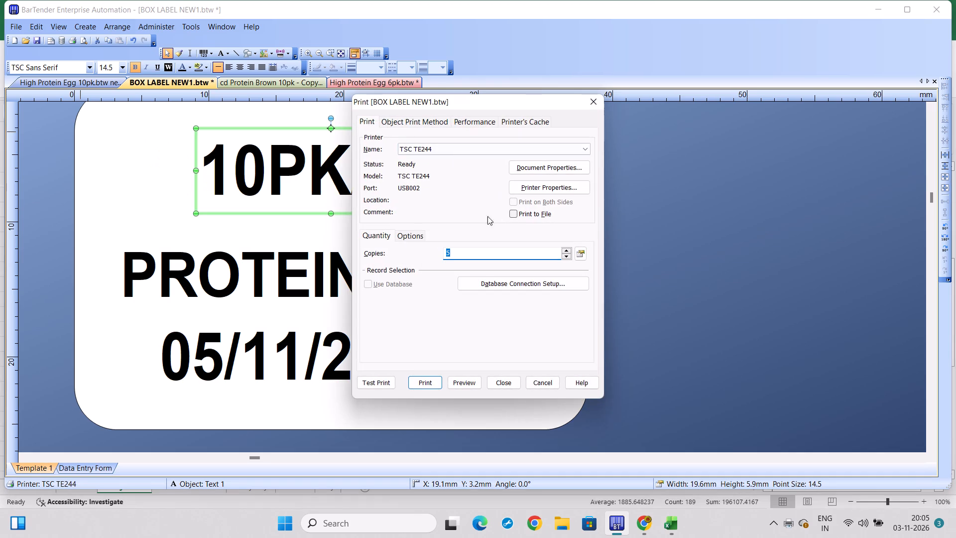
{"action": "left_click", "coordinate": [469, 249]}
{"action": "key", "text": "BackSpace"}
{"action": "key", "text": "BackSpace"}
{"action": "type", "text": "60"}
{"action": "left_click", "coordinate": [428, 380]}
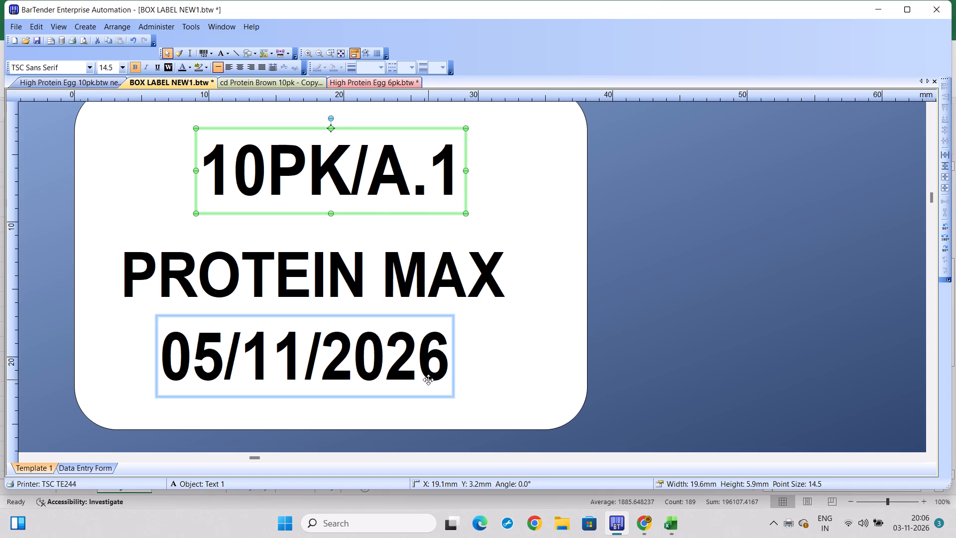
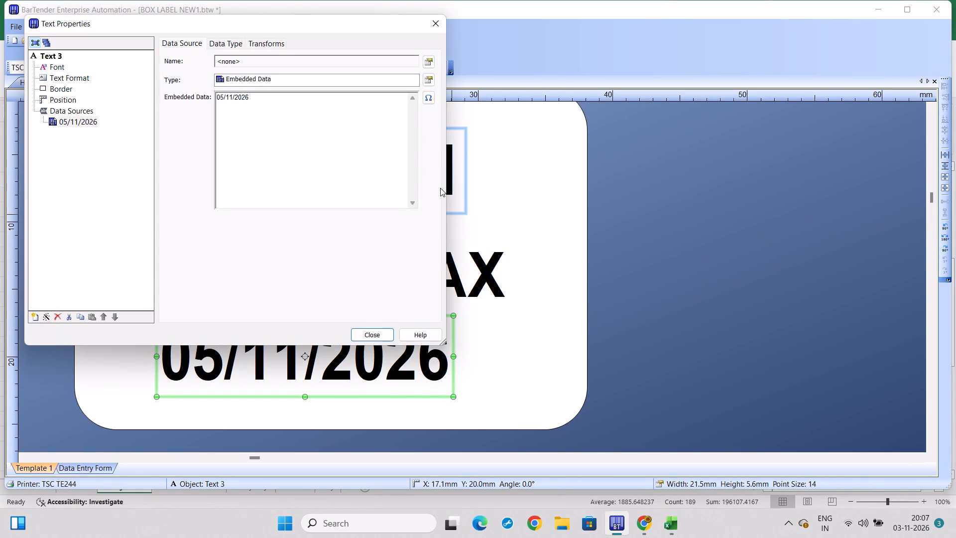
Replace the product name in the middle line of the box label with ORANGE YOLK.
{"action": "left_click", "coordinate": [436, 24]}
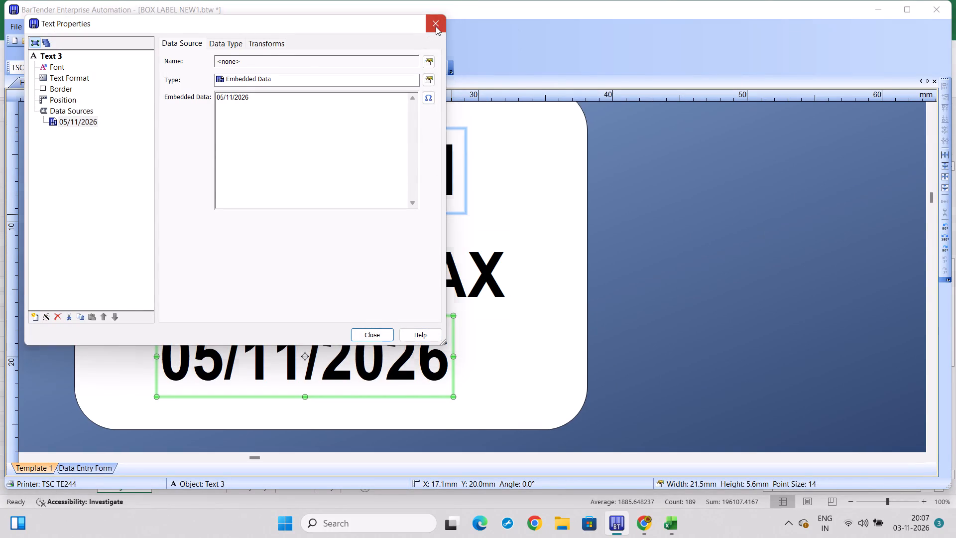
{"action": "left_click_drag", "start_coordinate": [440, 267], "coordinate": [496, 282]}
{"action": "left_click", "coordinate": [496, 282]}
{"action": "left_click", "coordinate": [496, 282]}
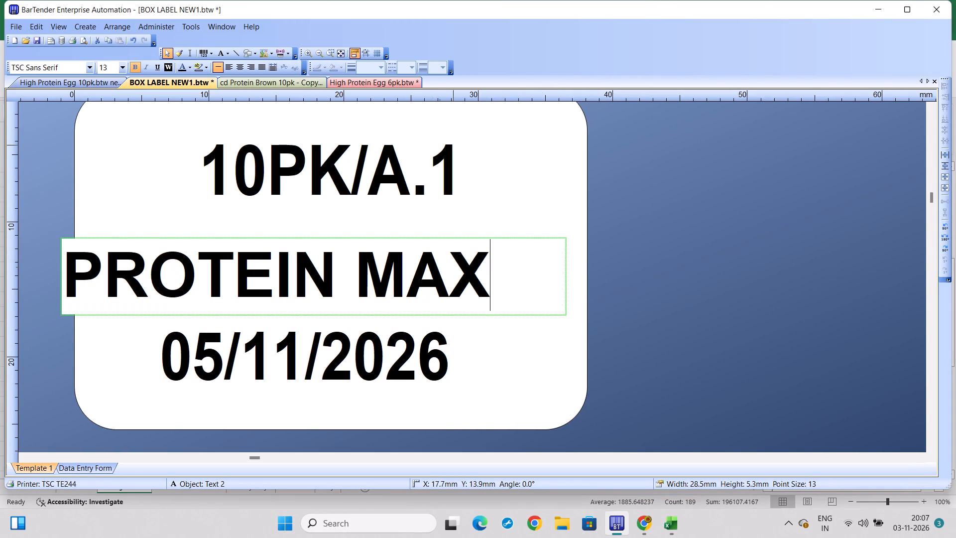
{"action": "key", "text": "BackSpace"}
{"action": "key", "text": "BackSpace"}
{"action": "key", "text": "BackSpace"}
{"action": "key", "text": "BackSpace"}
{"action": "key", "text": "BackSpace"}
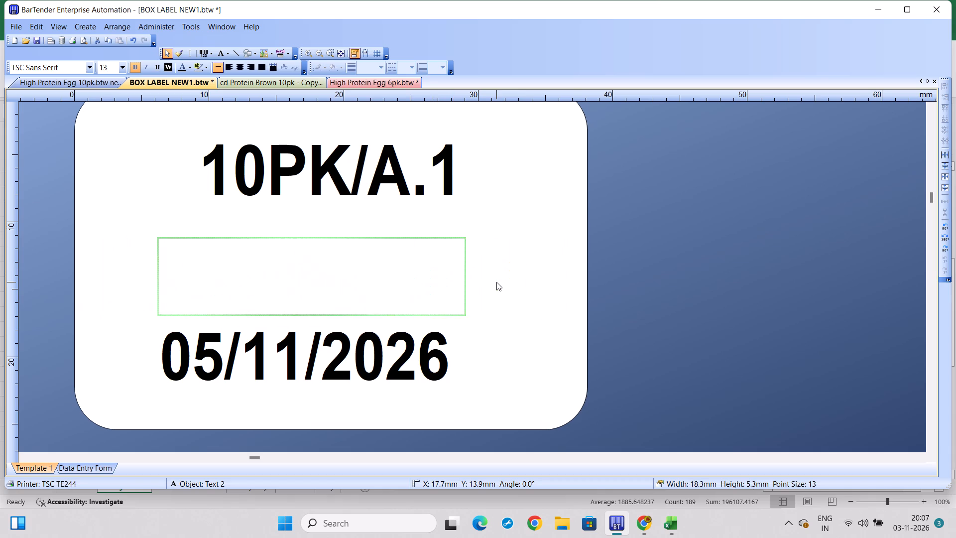
{"action": "key", "text": "BackSpace"}
{"action": "key", "text": "BackSpace"}
{"action": "key", "text": "BackSpace"}
{"action": "key", "text": "BackSpace"}
{"action": "key", "text": "BackSpace"}
{"action": "key", "text": "BackSpace"}
{"action": "key", "text": "BackSpace"}
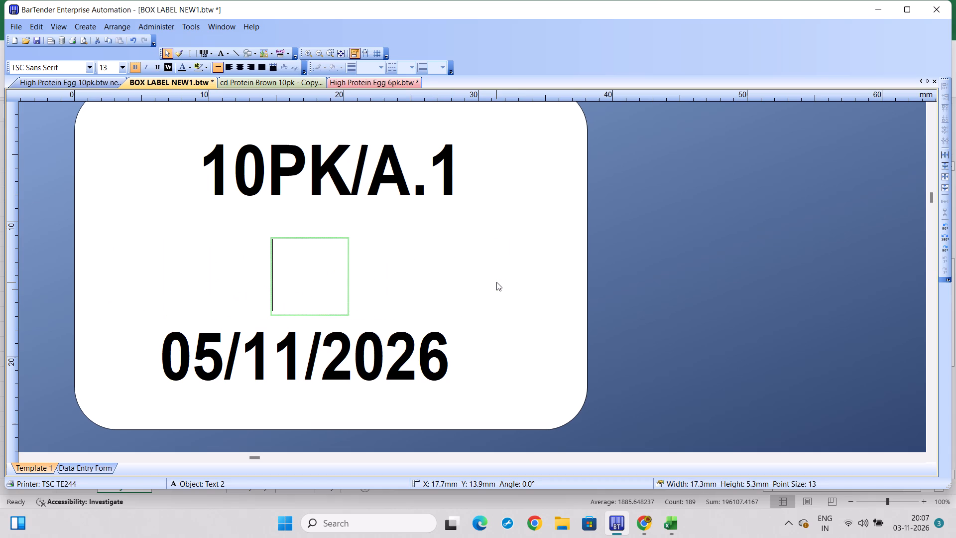
{"action": "type", "text": "ORAN"}
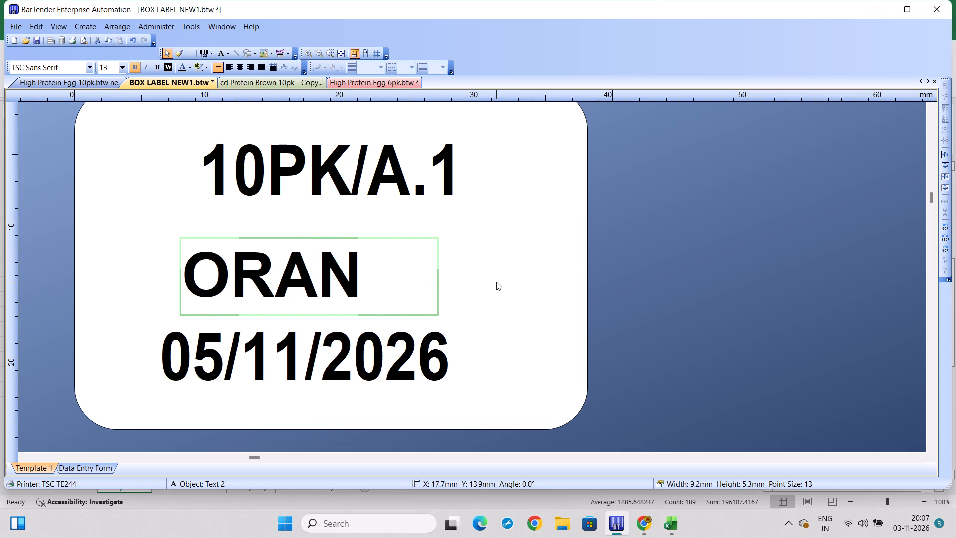
{"action": "type", "text": "GE"}
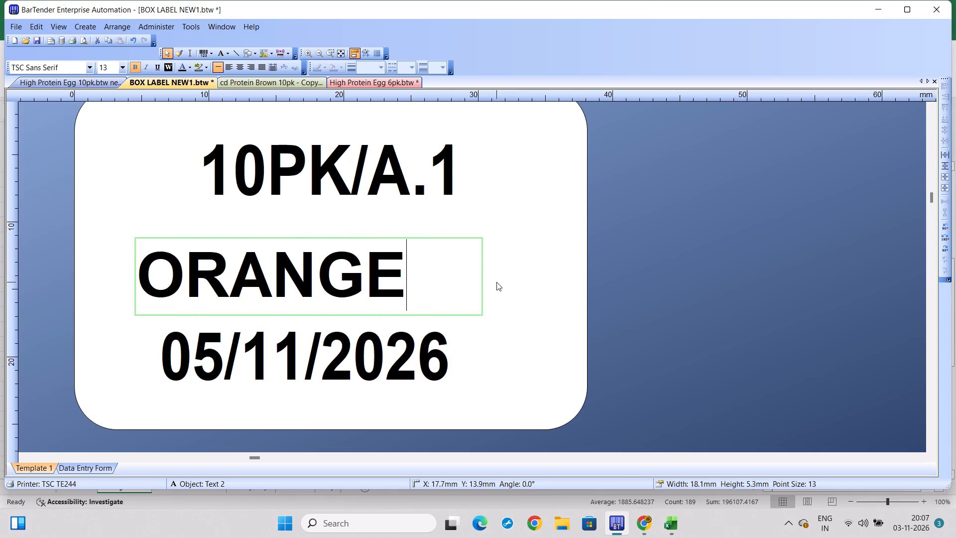
{"action": "key", "text": "space"}
{"action": "left_click", "coordinate": [496, 282]}
{"action": "type", "text": "YOLK"}
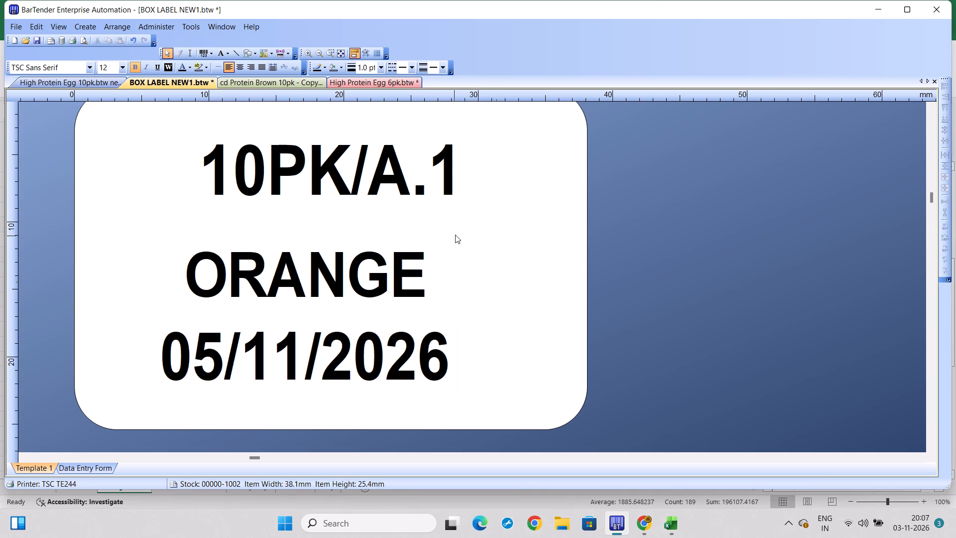
{"action": "left_click", "coordinate": [445, 262]}
{"action": "left_click", "coordinate": [424, 274]}
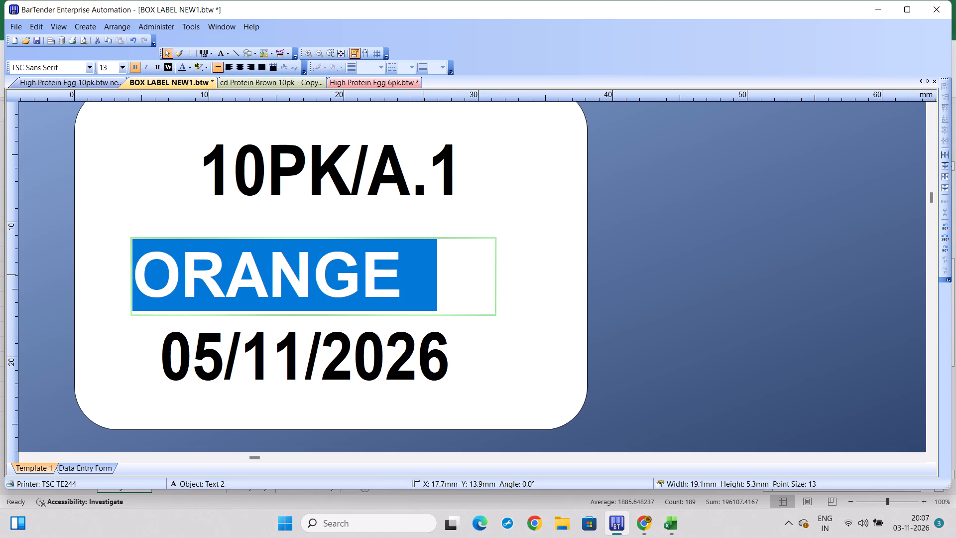
{"action": "left_click", "coordinate": [424, 274]}
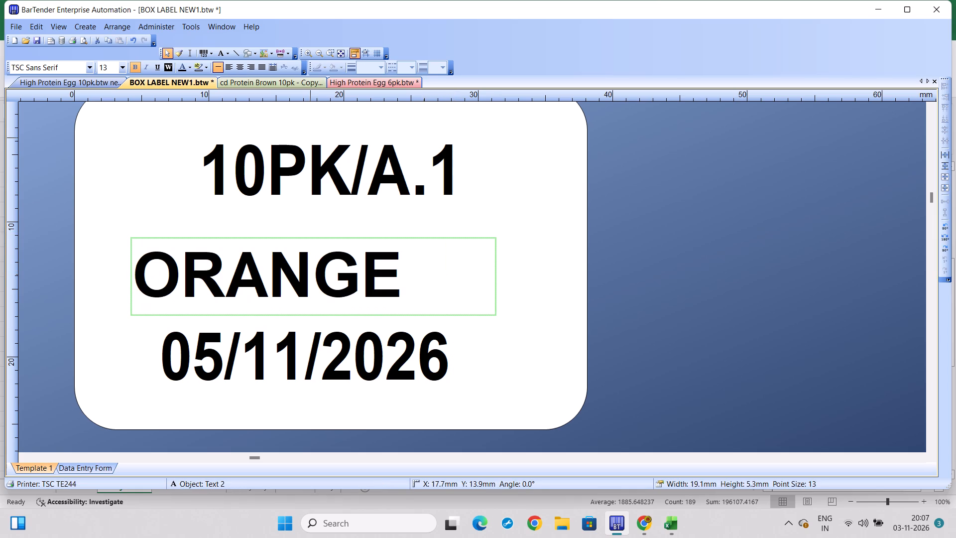
{"action": "type", "text": "YOLK"}
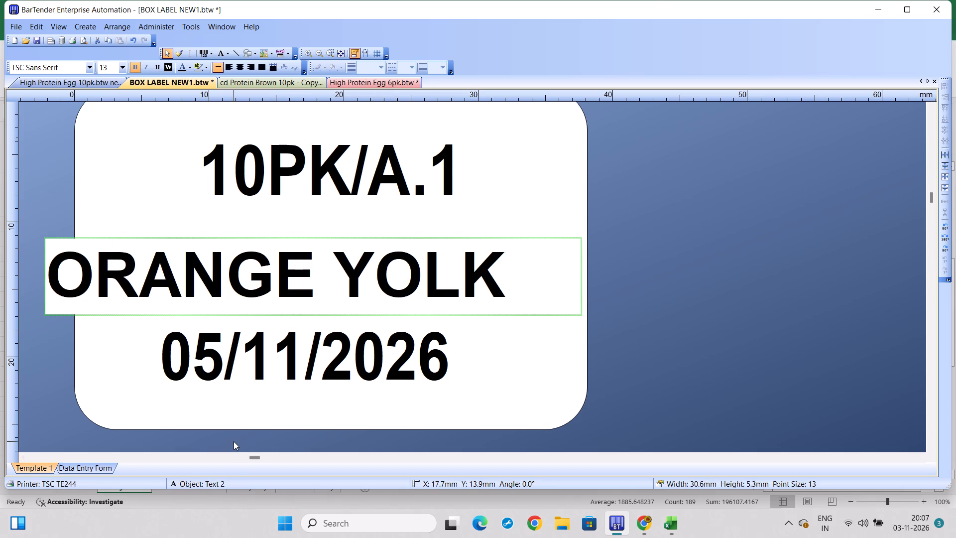
Print 60 copies of the 10PK/A.1 ORANGE YOLK box label on the TSC TE244 printer.
{"action": "key", "text": "ctrl+p"}
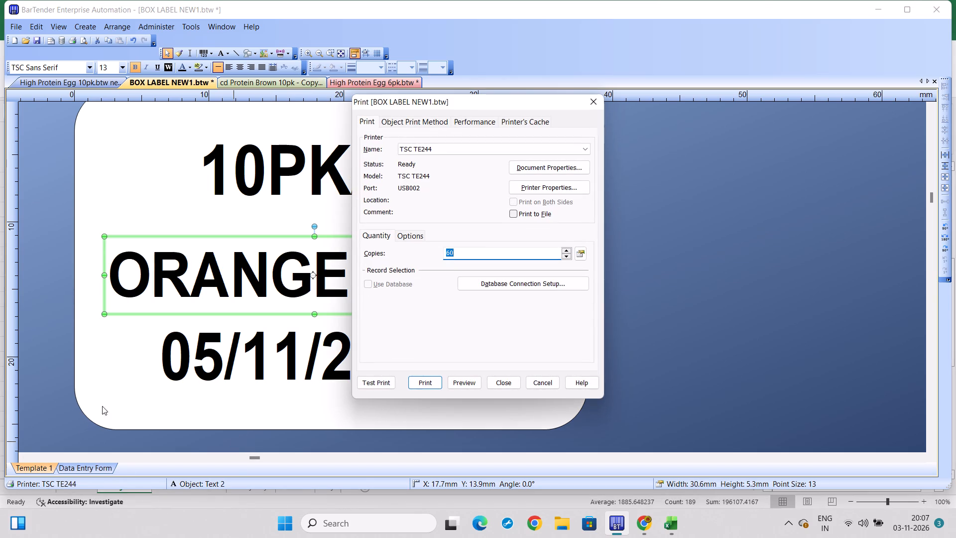
{"action": "key", "text": "Return"}
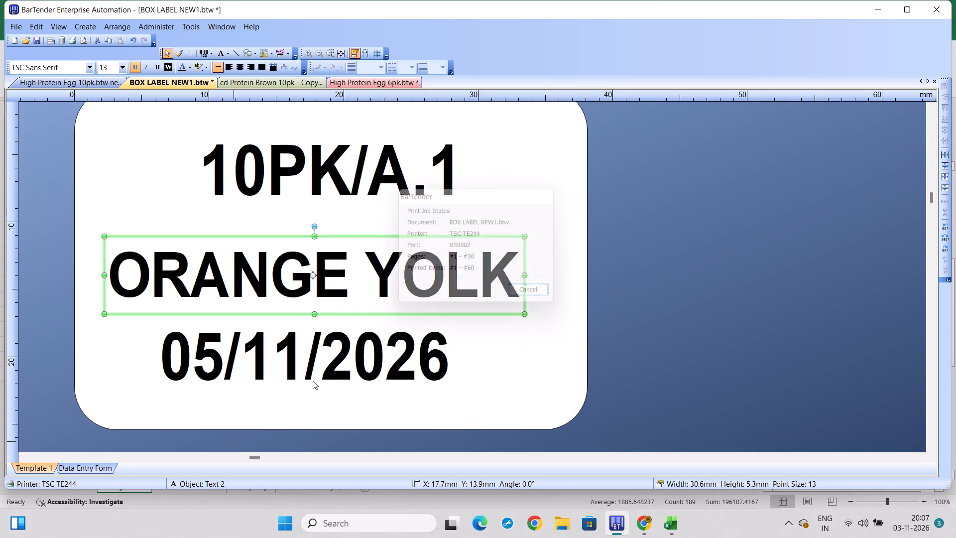
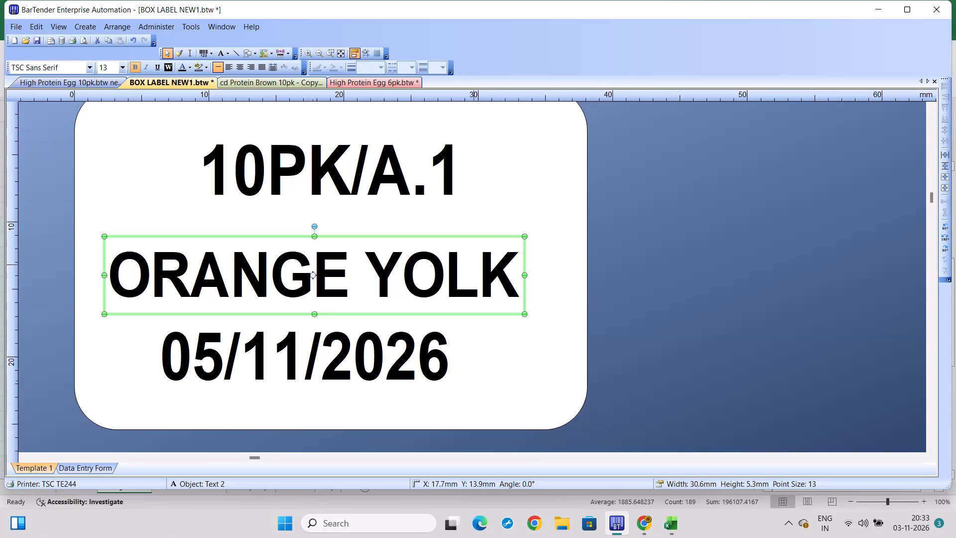
Replace the product name ORANGE YOLK in the middle line of the box label with "Delish white".
{"action": "left_click", "coordinate": [518, 274]}
{"action": "left_click", "coordinate": [515, 274]}
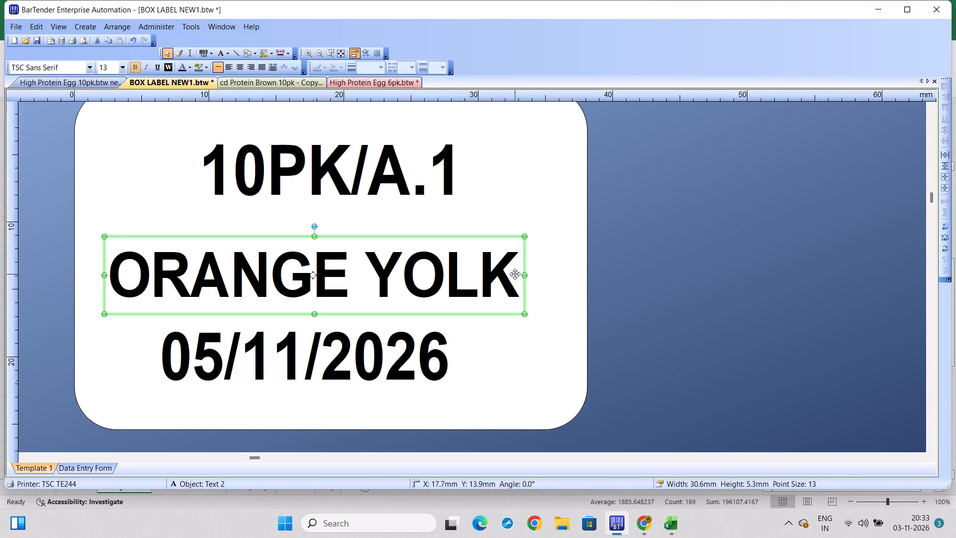
{"action": "left_click", "coordinate": [511, 274]}
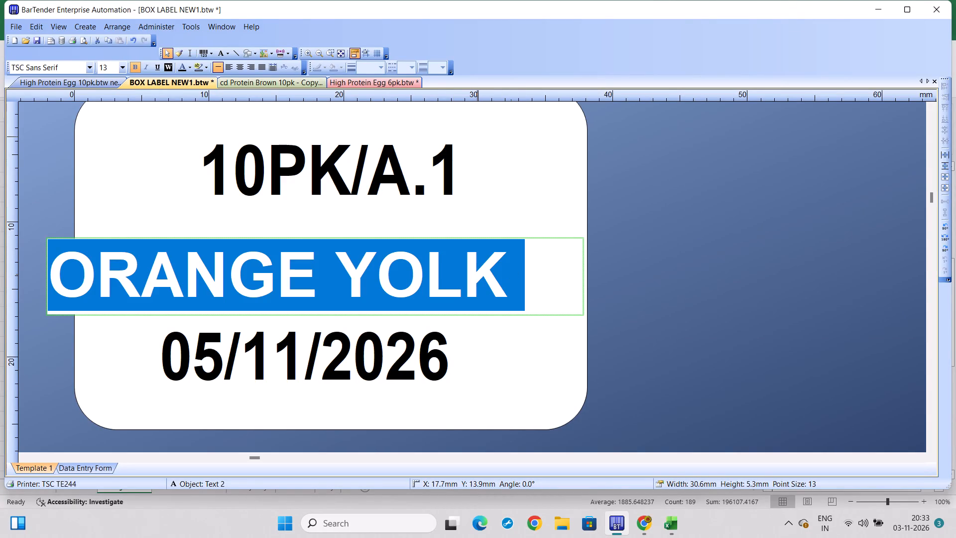
{"action": "left_click", "coordinate": [506, 273]}
{"action": "key", "text": "BackSpace"}
{"action": "key", "text": "BackSpace"}
{"action": "key", "text": "BackSpace"}
{"action": "key", "text": "BackSpace"}
{"action": "key", "text": "BackSpace"}
{"action": "key", "text": "BackSpace"}
{"action": "key", "text": "BackSpace"}
{"action": "key", "text": "BackSpace"}
{"action": "key", "text": "BackSpace"}
{"action": "key", "text": "BackSpace"}
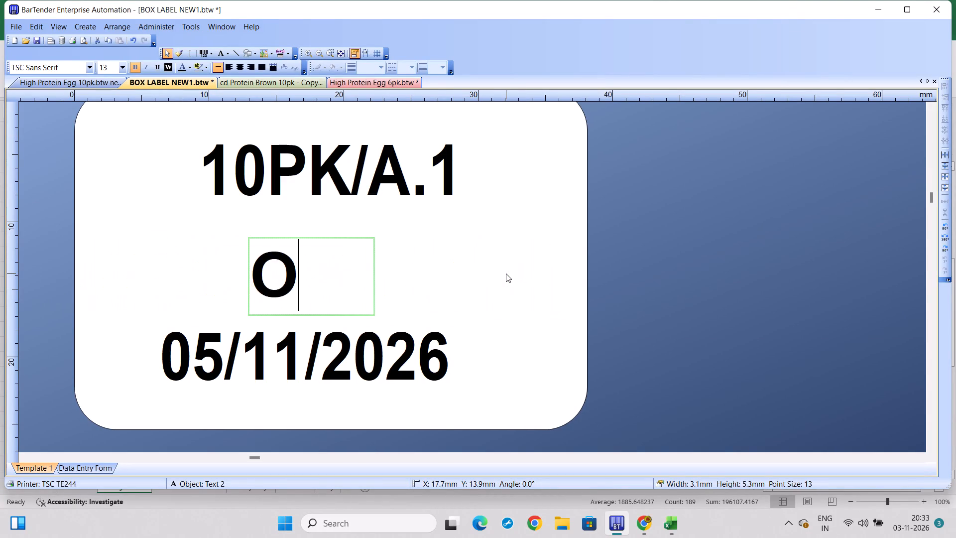
{"action": "key", "text": "BackSpace"}
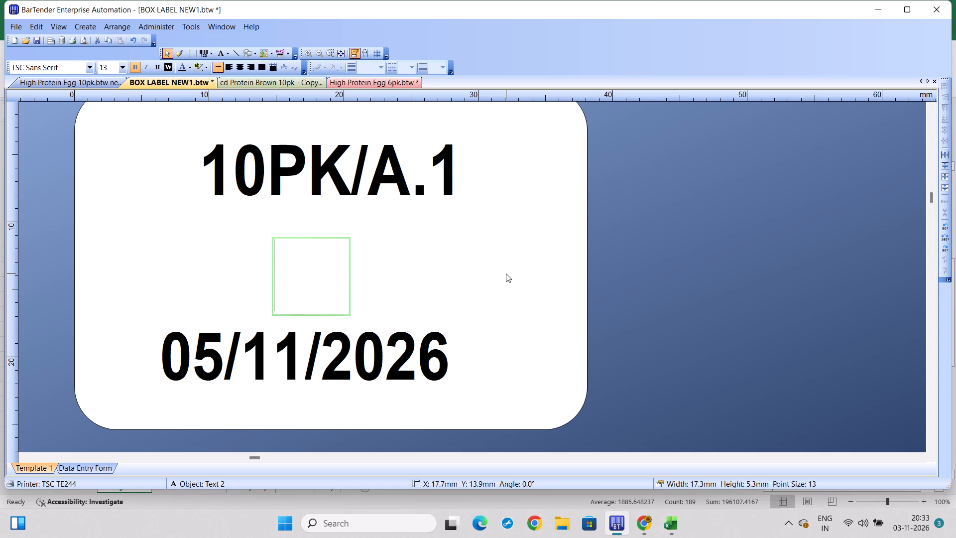
{"action": "type", "text": "DE"}
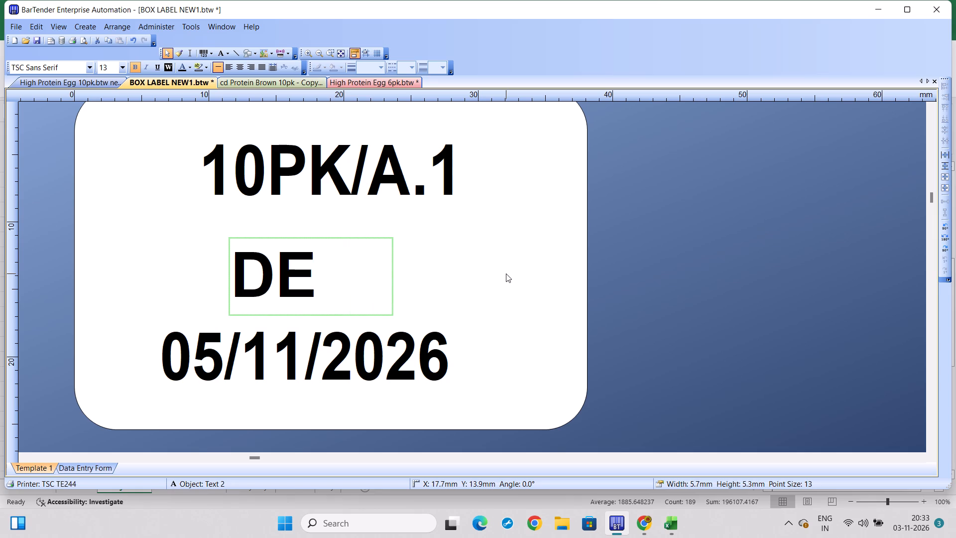
{"action": "type", "text": "LI"}
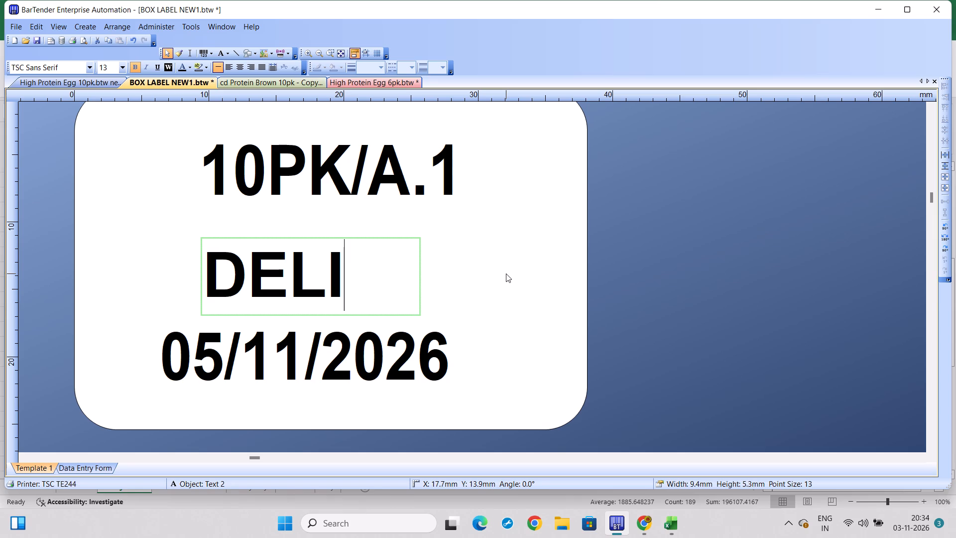
{"action": "key", "text": "BackSpace"}
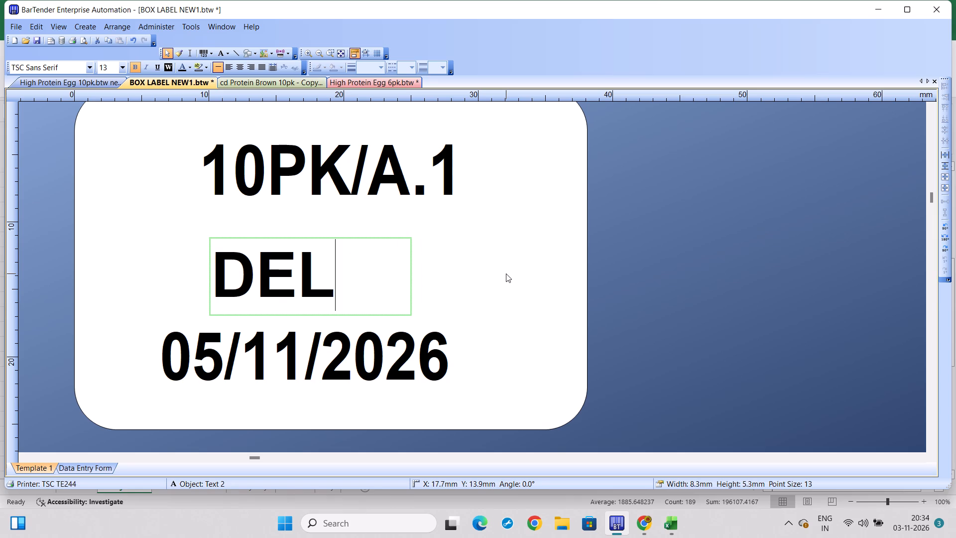
{"action": "key", "text": "BackSpace"}
{"action": "key", "text": "BackSpace"}
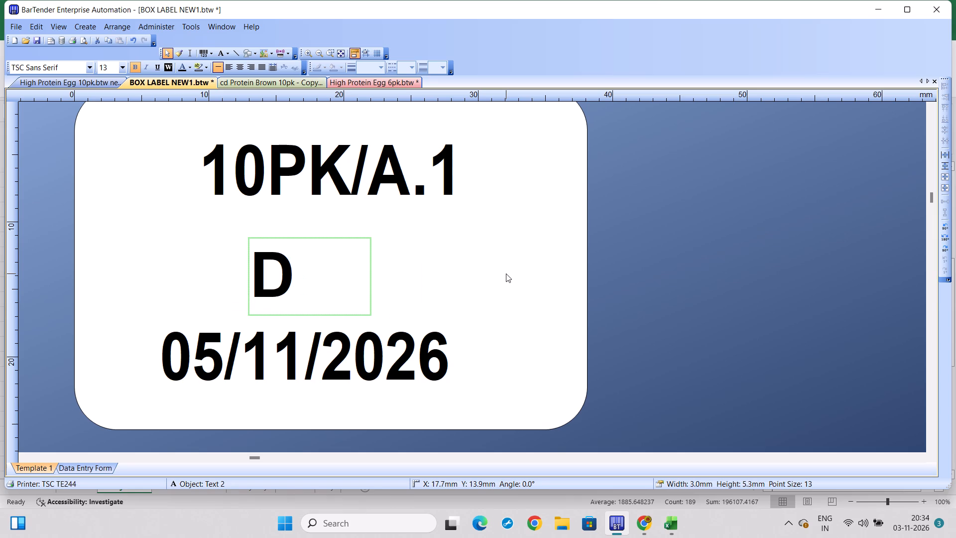
{"action": "type", "text": "eli"}
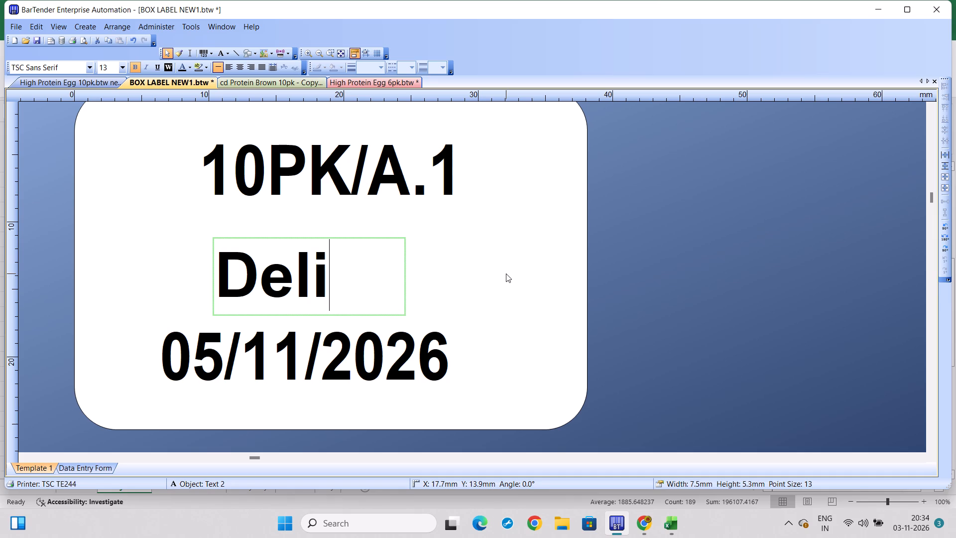
{"action": "key", "text": "s"}
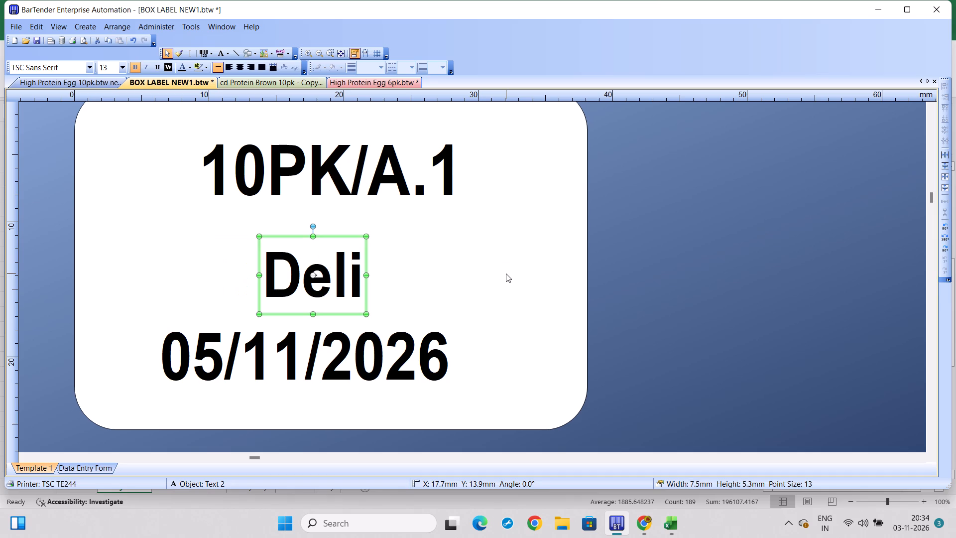
{"action": "key", "text": "h"}
{"action": "left_click", "coordinate": [345, 263]}
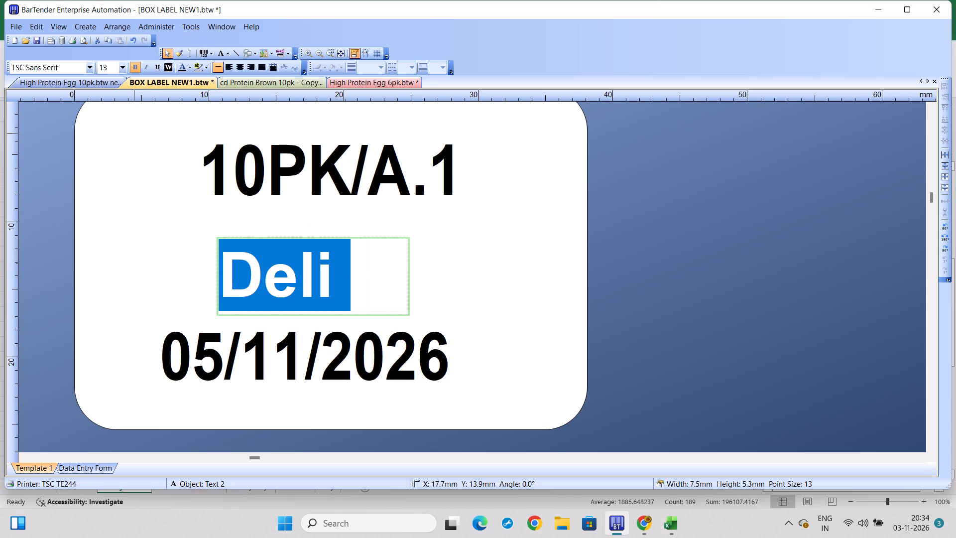
{"action": "left_click", "coordinate": [334, 270]}
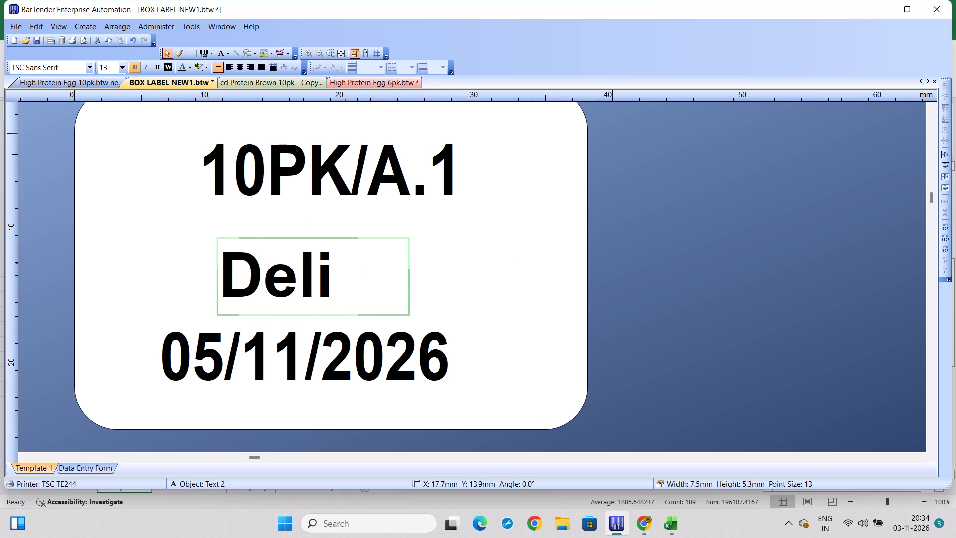
{"action": "key", "text": "s"}
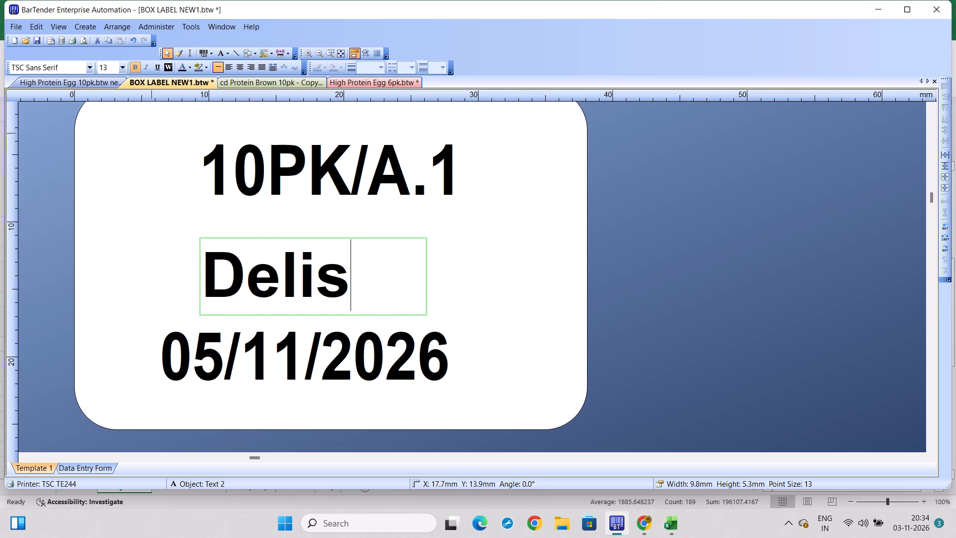
{"action": "key", "text": "h"}
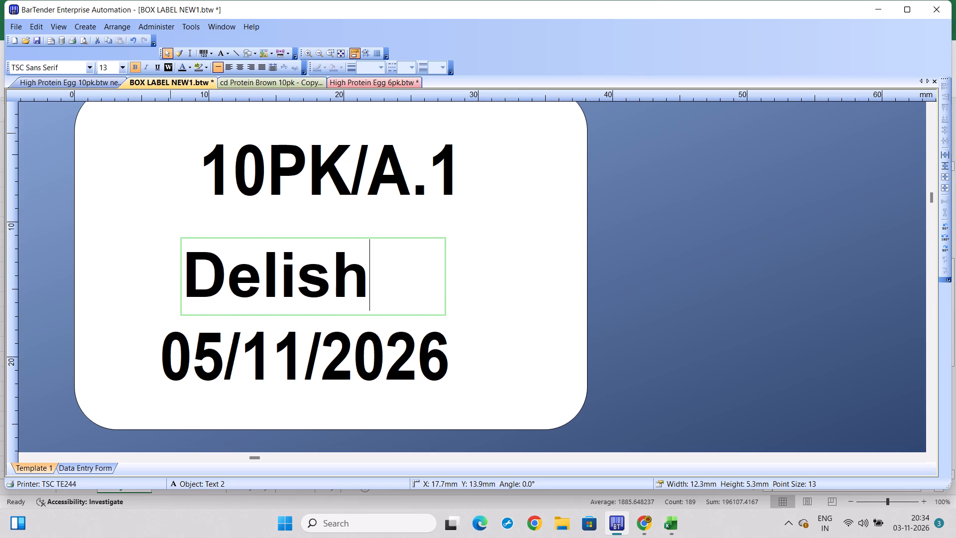
{"action": "key", "text": "space"}
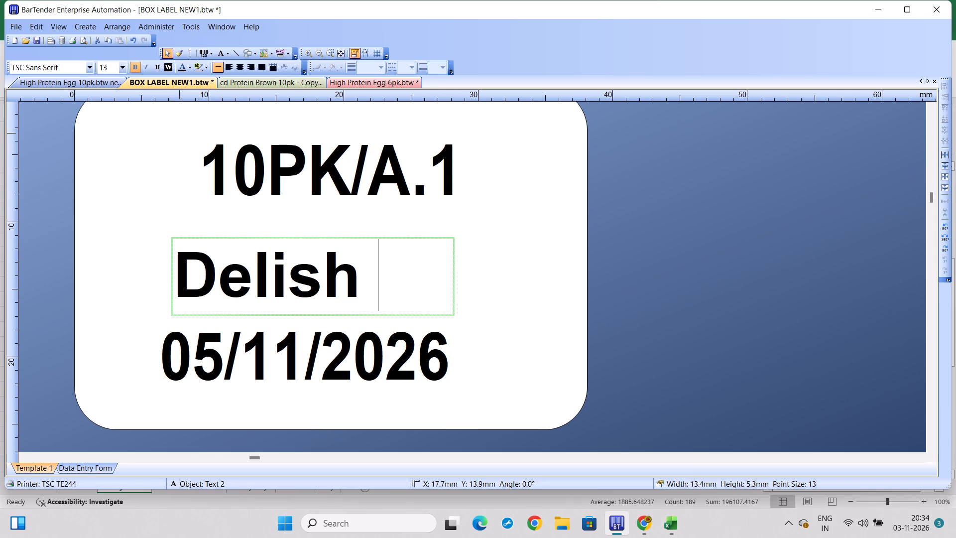
{"action": "key", "text": "w"}
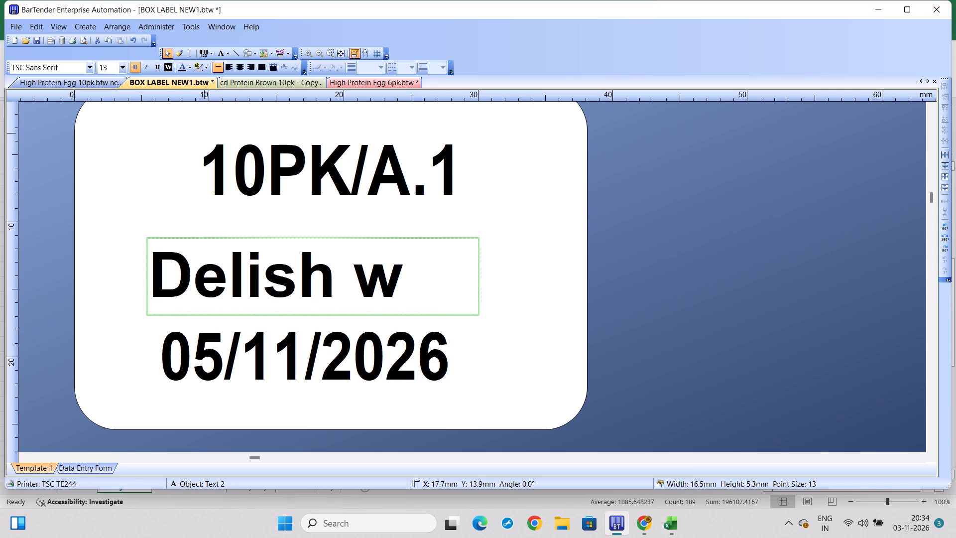
{"action": "type", "text": "hite"}
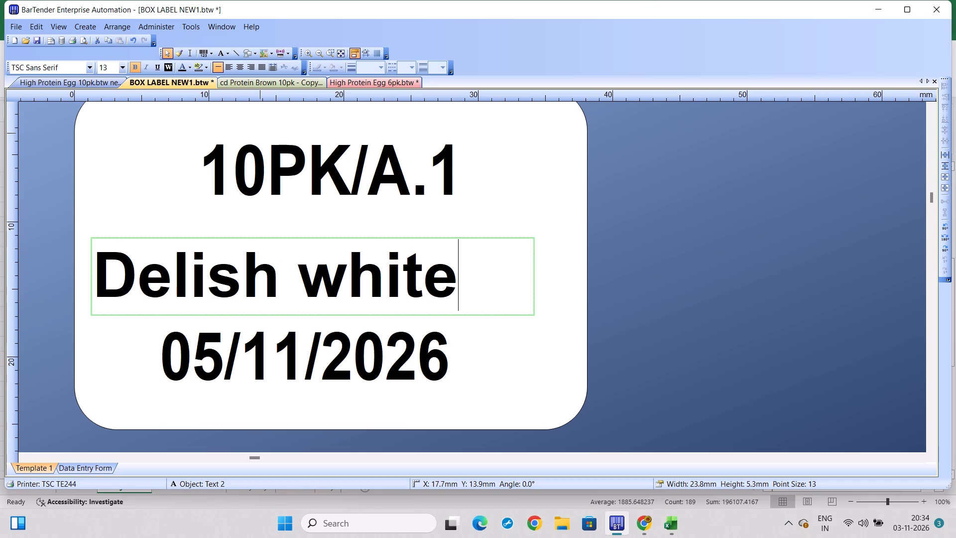
Print 20 copies of the 10PK/A.1 Delish white box label on the TSC TE244 printer.
{"action": "key", "text": "ctrl+p"}
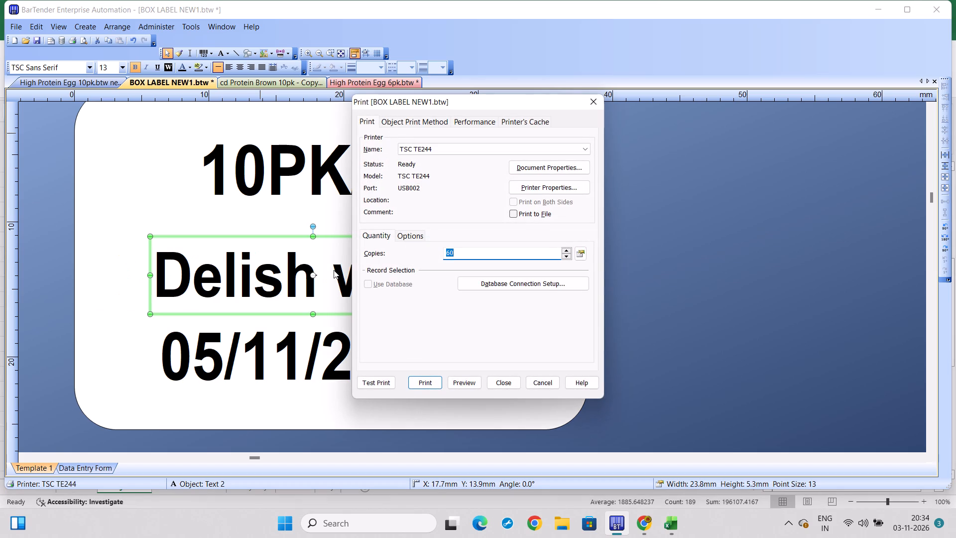
{"action": "key", "text": "2"}
{"action": "key", "text": "0"}
{"action": "left_click", "coordinate": [425, 385]}
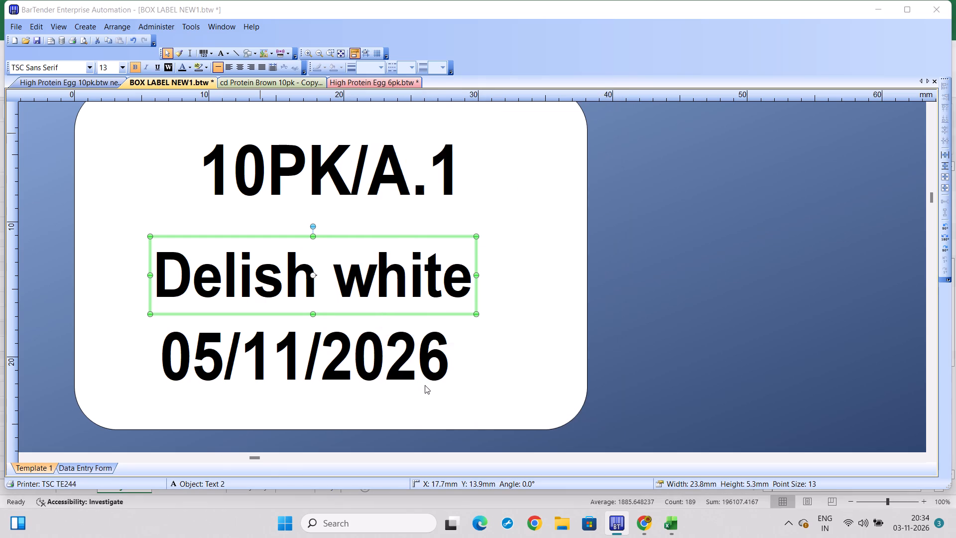
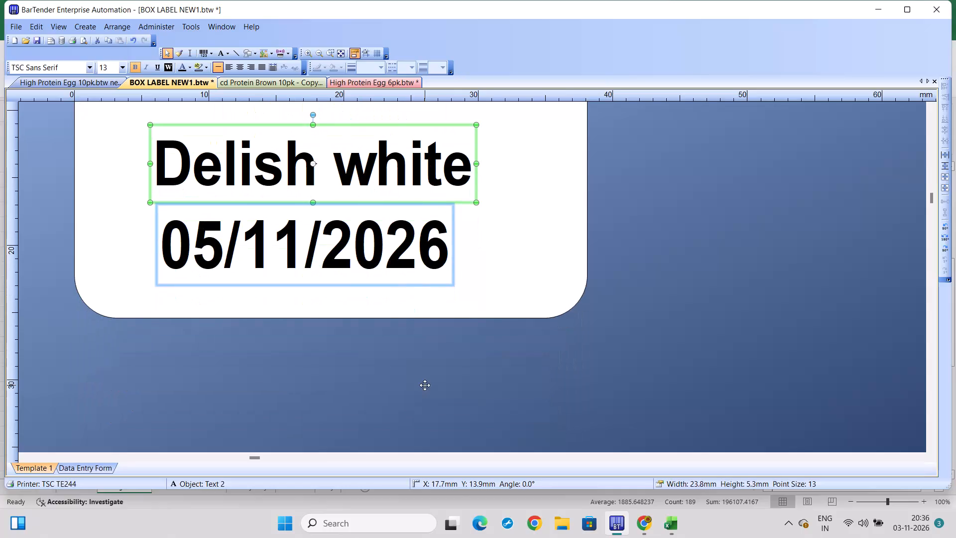
Delete the date 05/11/2026 from the bottom line of the box label.
{"action": "scroll", "coordinate": [425, 385], "scroll_direction": "up", "scroll_amount": 2}
{"action": "right_click", "coordinate": [425, 385]}
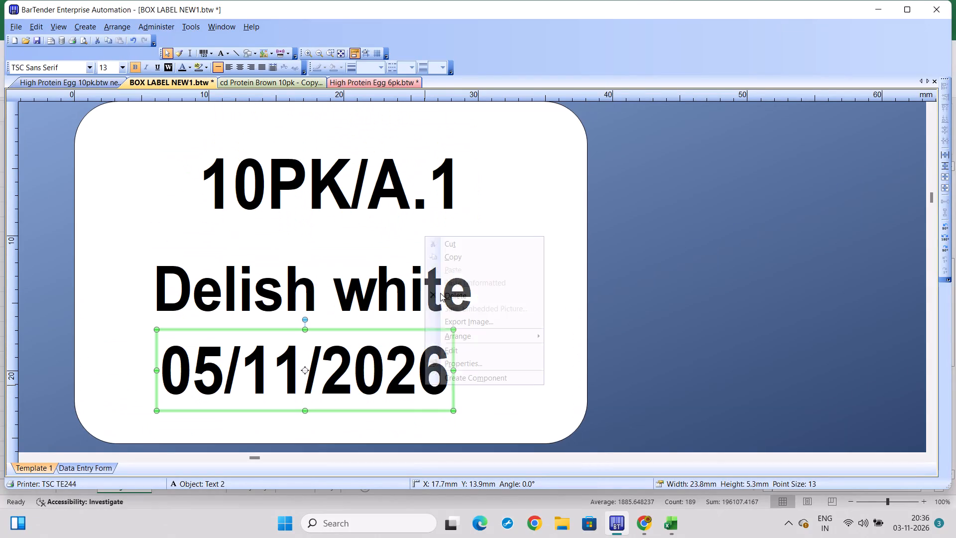
{"action": "left_click", "coordinate": [440, 292]}
Replace the product name Delish white in the middle line of the box label with "ORANGE YOLK".
{"action": "left_click", "coordinate": [395, 282]}
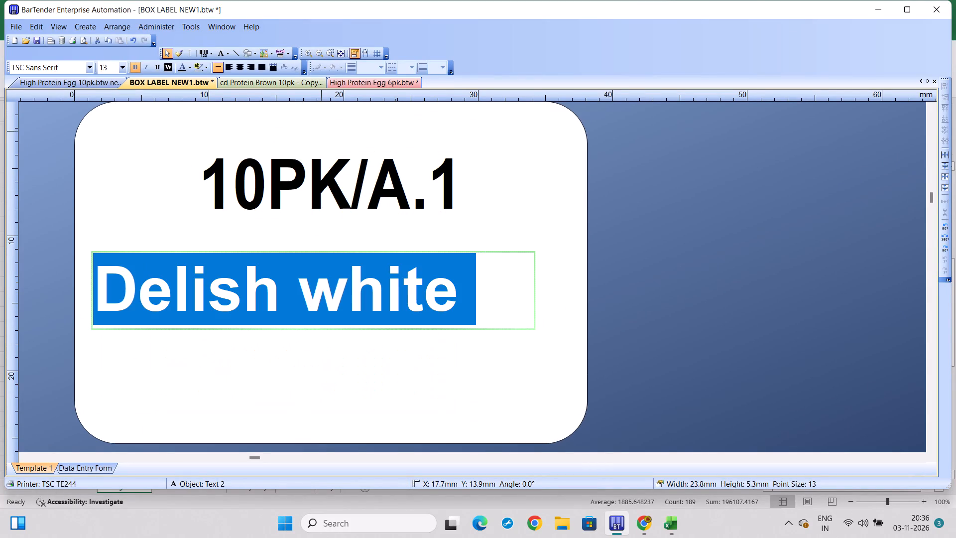
{"action": "left_click", "coordinate": [467, 296]}
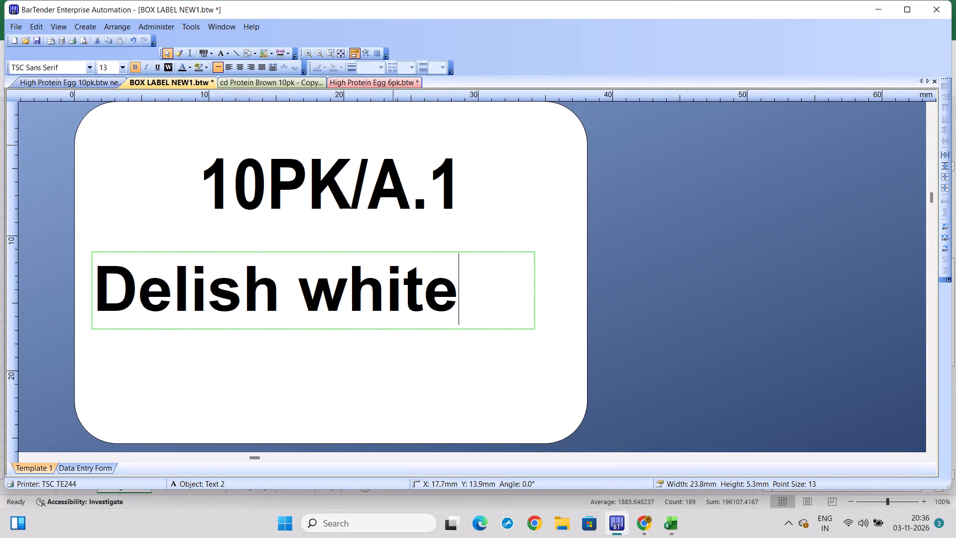
{"action": "key", "text": "BackSpace"}
{"action": "key", "text": "BackSpace"}
{"action": "key", "text": "BackSpace"}
{"action": "key", "text": "BackSpace"}
{"action": "key", "text": "BackSpace"}
{"action": "key", "text": "BackSpace"}
{"action": "key", "text": "BackSpace"}
{"action": "key", "text": "BackSpace"}
{"action": "key", "text": "BackSpace"}
{"action": "key", "text": "BackSpace"}
{"action": "key", "text": "BackSpace"}
{"action": "key", "text": "BackSpace"}
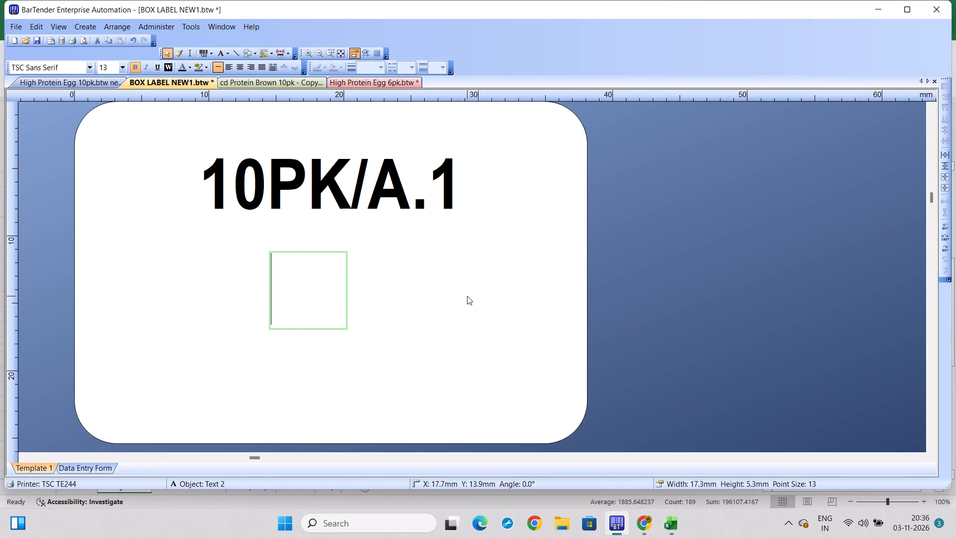
{"action": "key", "text": "BackSpace"}
{"action": "type", "text": "ora"}
{"action": "key", "text": "BackSpace"}
{"action": "key", "text": "BackSpace"}
{"action": "key", "text": "BackSpace"}
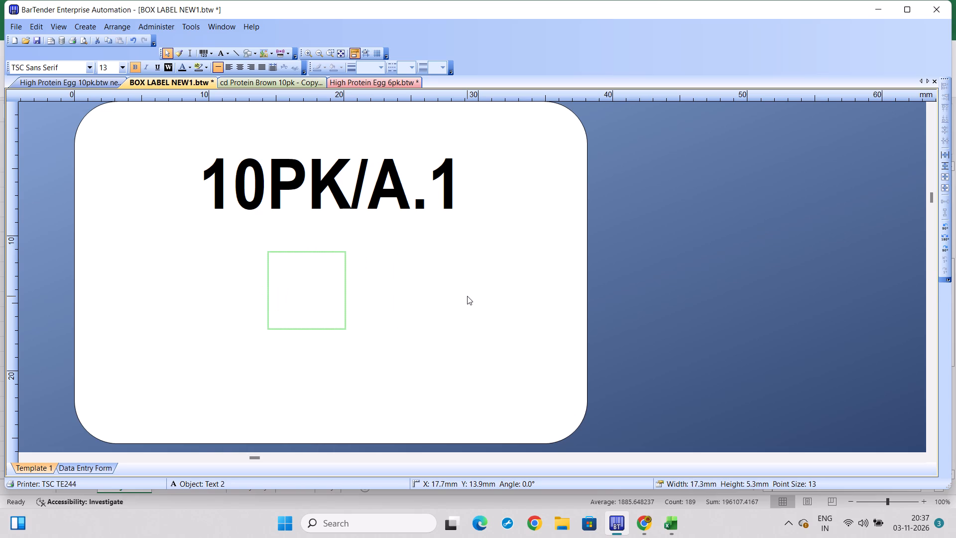
{"action": "key", "text": "o"}
{"action": "type", "text": "RA"}
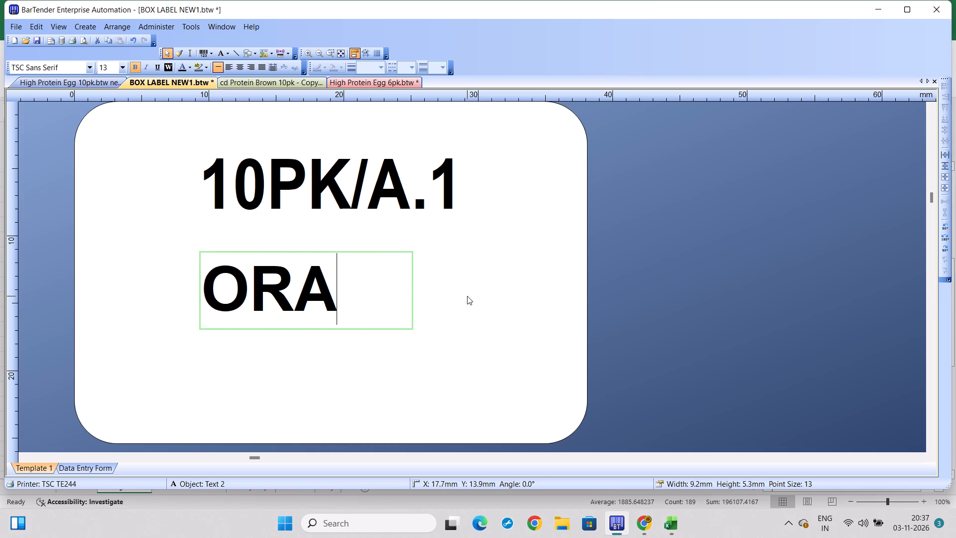
{"action": "type", "text": "NGE"}
{"action": "key", "text": "space"}
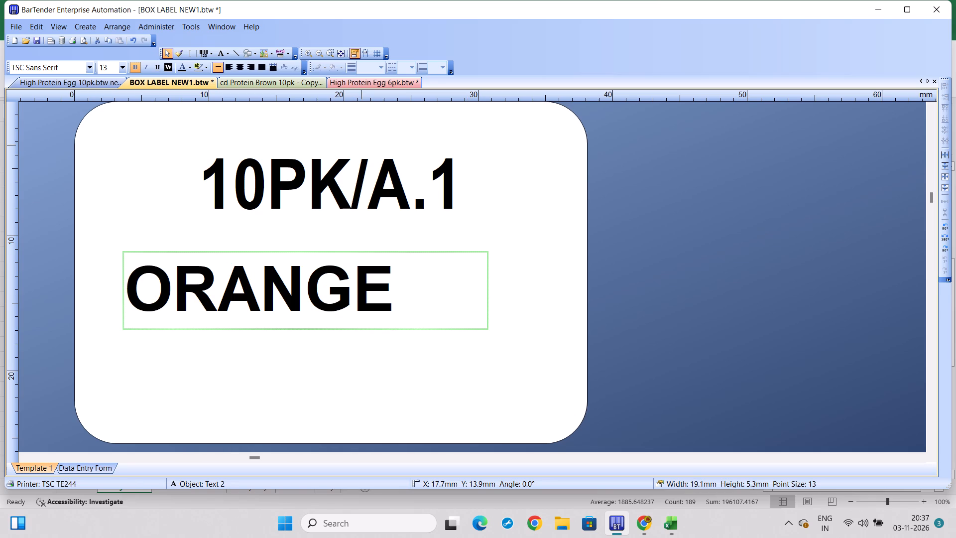
{"action": "type", "text": "YOLK"}
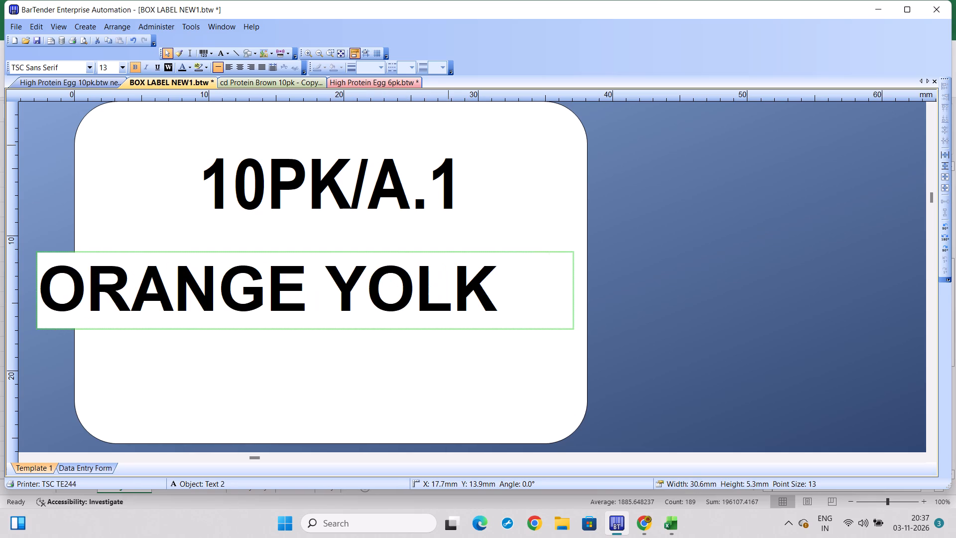
{"action": "key", "text": "Return"}
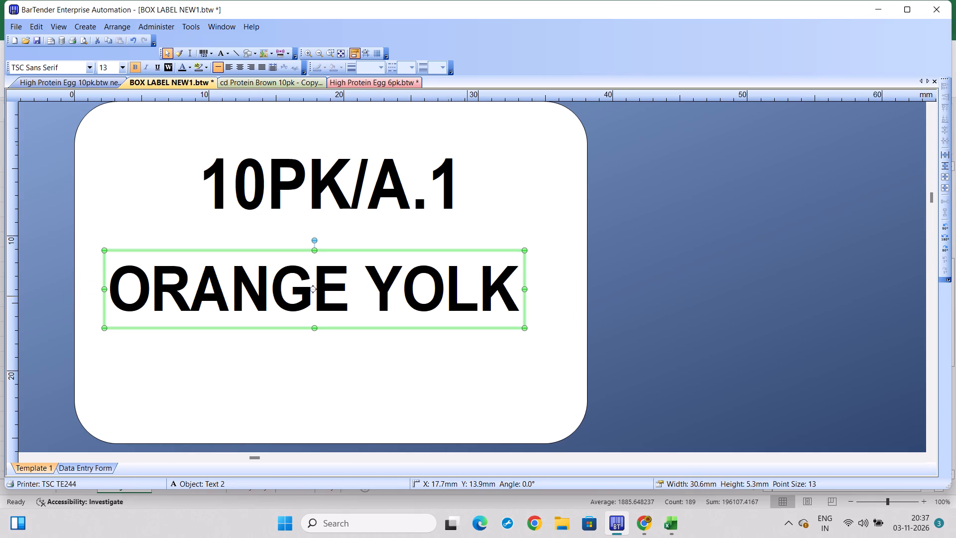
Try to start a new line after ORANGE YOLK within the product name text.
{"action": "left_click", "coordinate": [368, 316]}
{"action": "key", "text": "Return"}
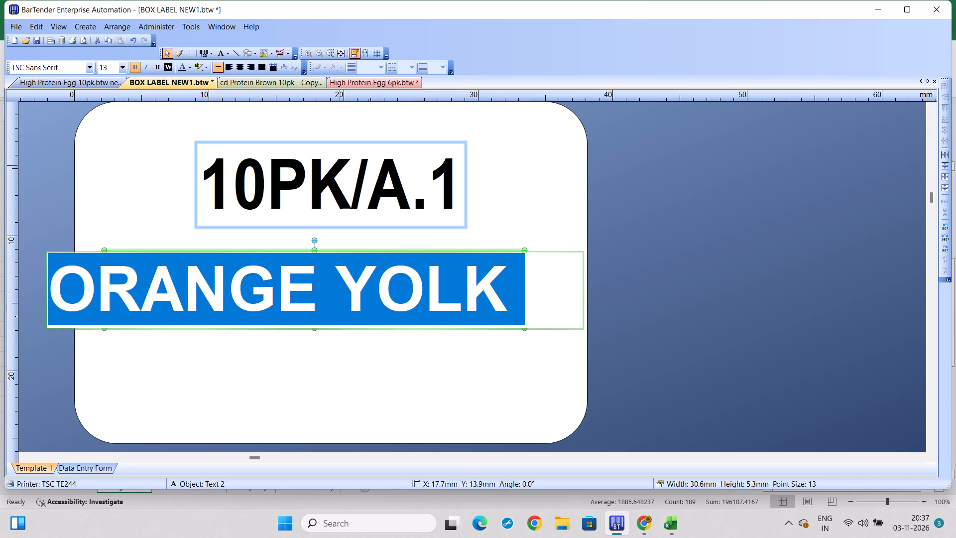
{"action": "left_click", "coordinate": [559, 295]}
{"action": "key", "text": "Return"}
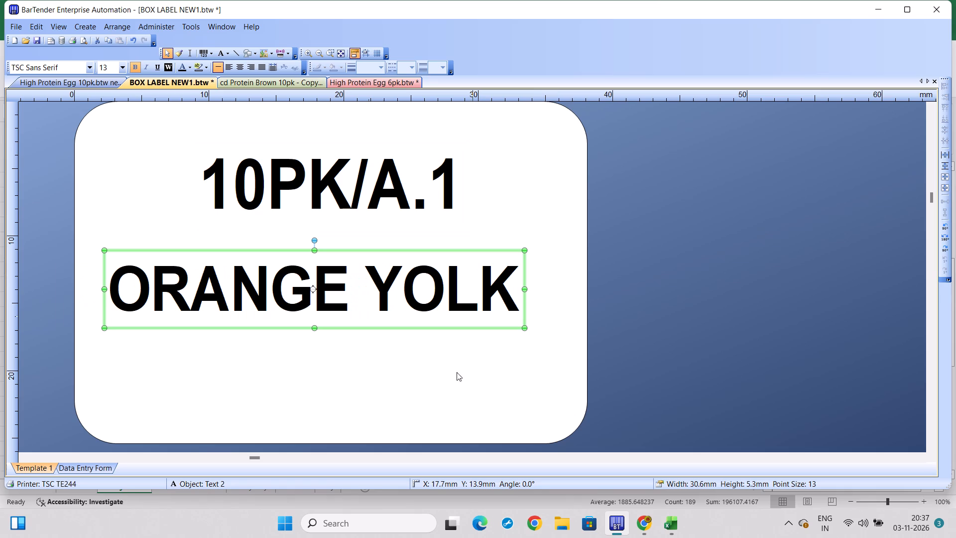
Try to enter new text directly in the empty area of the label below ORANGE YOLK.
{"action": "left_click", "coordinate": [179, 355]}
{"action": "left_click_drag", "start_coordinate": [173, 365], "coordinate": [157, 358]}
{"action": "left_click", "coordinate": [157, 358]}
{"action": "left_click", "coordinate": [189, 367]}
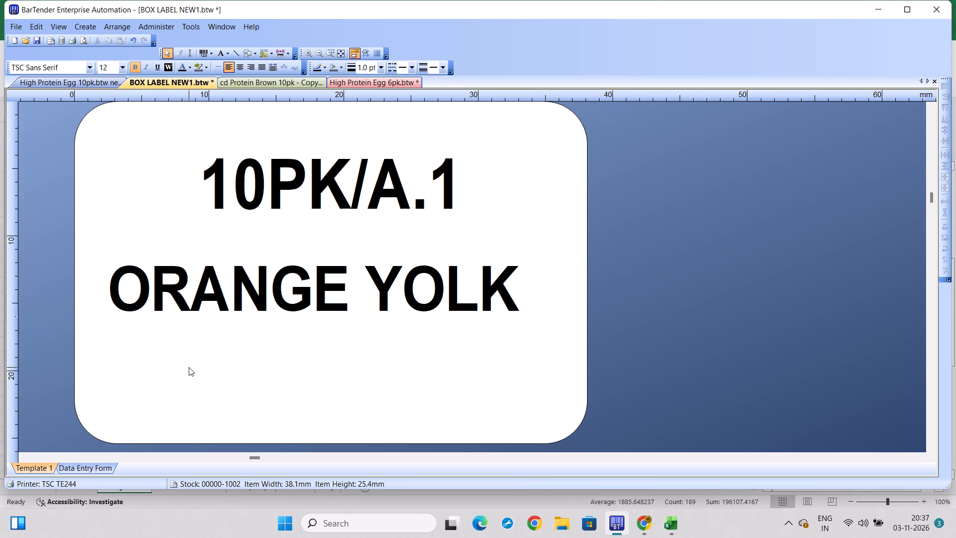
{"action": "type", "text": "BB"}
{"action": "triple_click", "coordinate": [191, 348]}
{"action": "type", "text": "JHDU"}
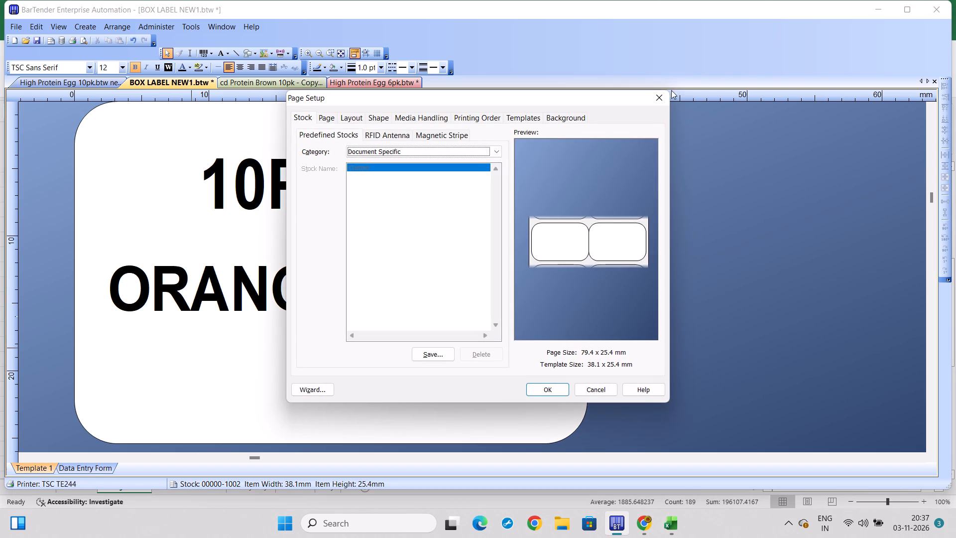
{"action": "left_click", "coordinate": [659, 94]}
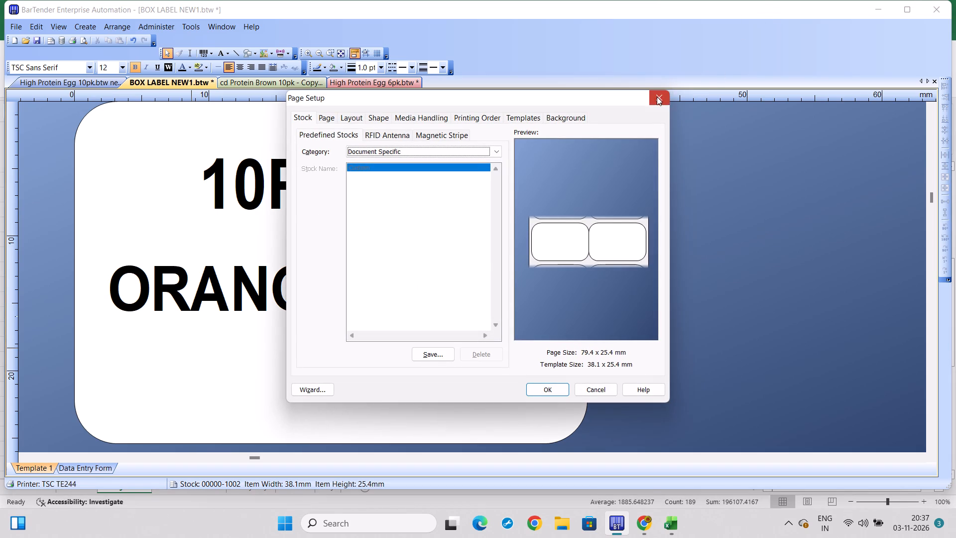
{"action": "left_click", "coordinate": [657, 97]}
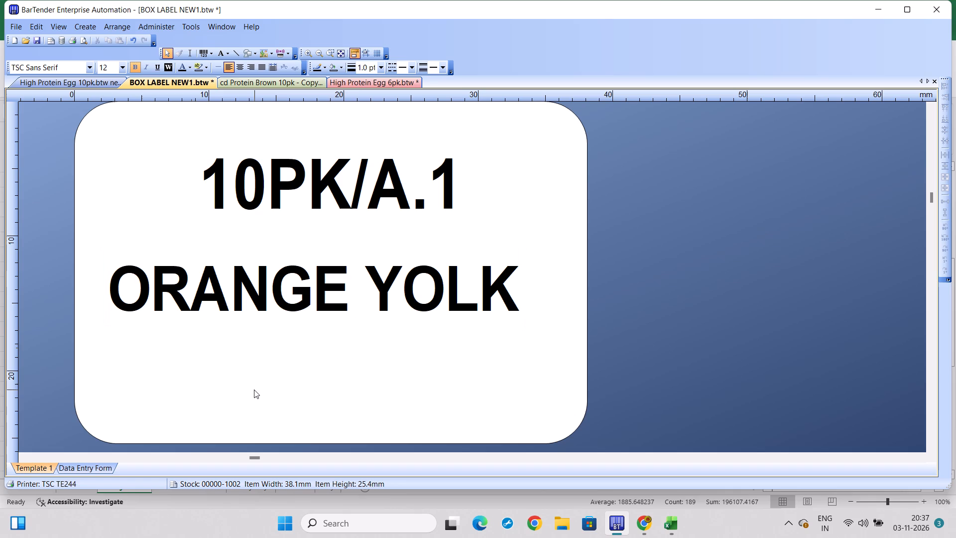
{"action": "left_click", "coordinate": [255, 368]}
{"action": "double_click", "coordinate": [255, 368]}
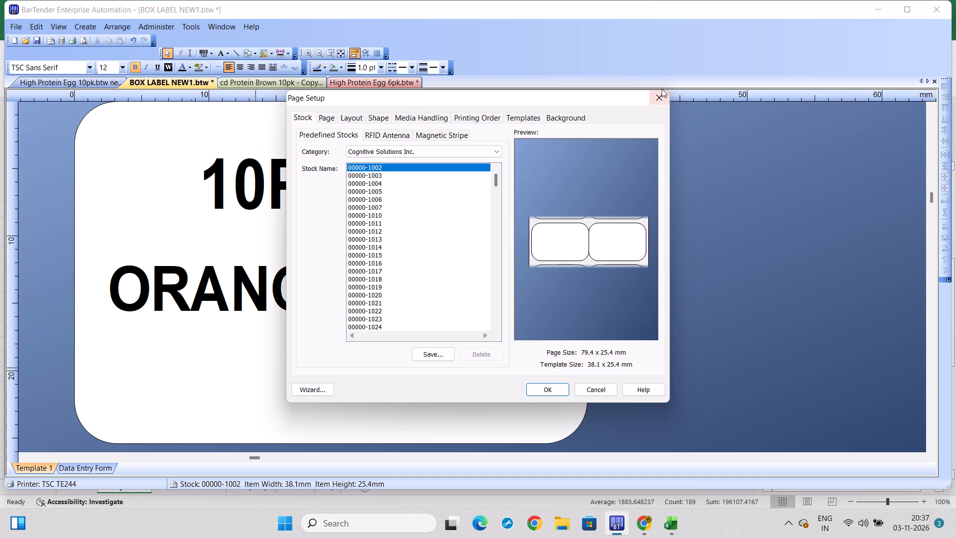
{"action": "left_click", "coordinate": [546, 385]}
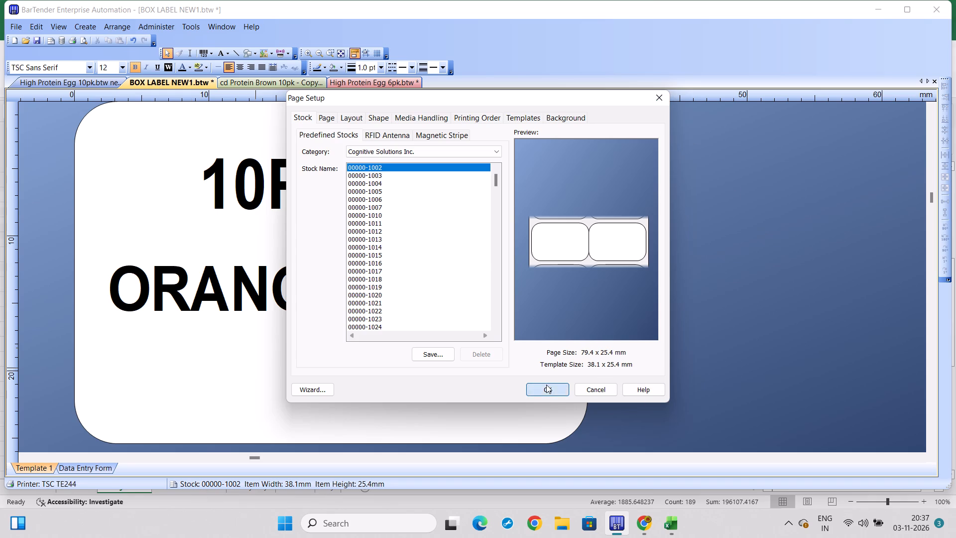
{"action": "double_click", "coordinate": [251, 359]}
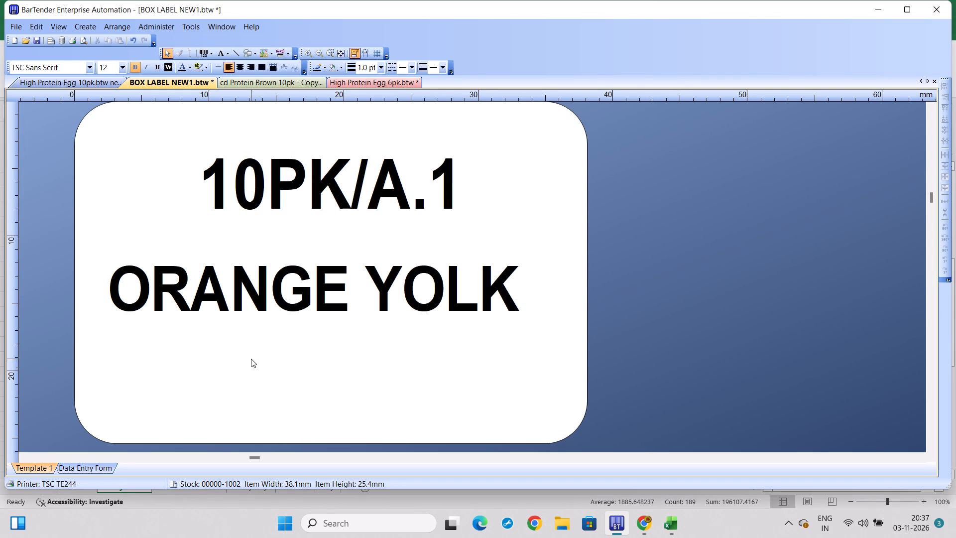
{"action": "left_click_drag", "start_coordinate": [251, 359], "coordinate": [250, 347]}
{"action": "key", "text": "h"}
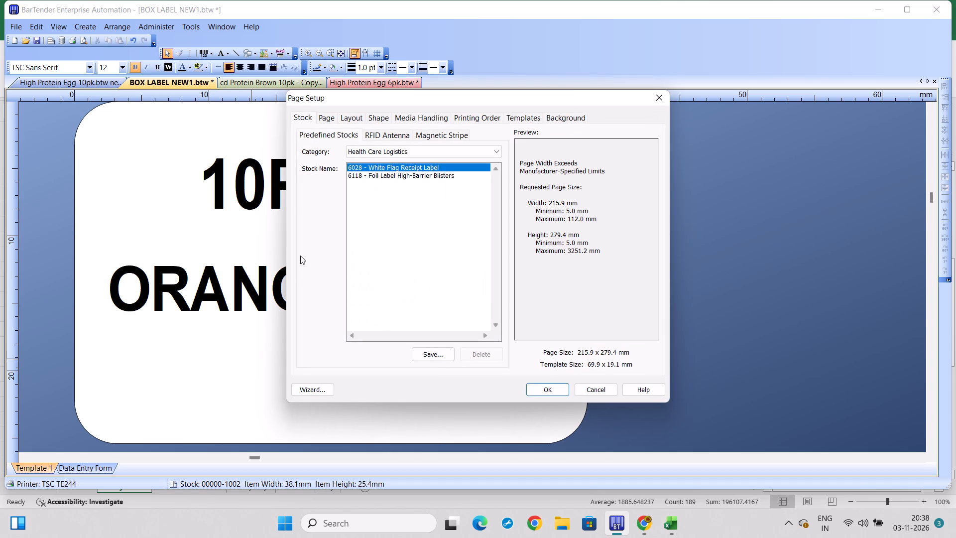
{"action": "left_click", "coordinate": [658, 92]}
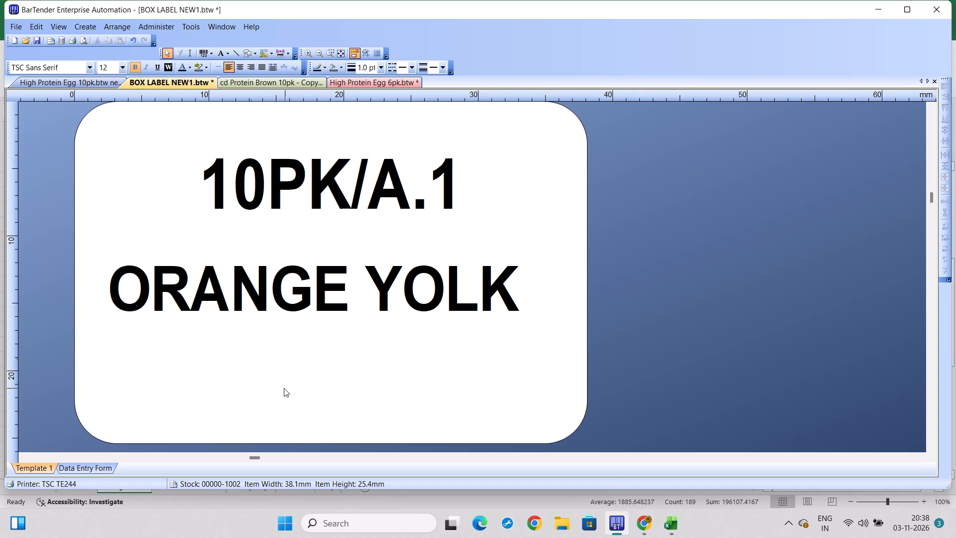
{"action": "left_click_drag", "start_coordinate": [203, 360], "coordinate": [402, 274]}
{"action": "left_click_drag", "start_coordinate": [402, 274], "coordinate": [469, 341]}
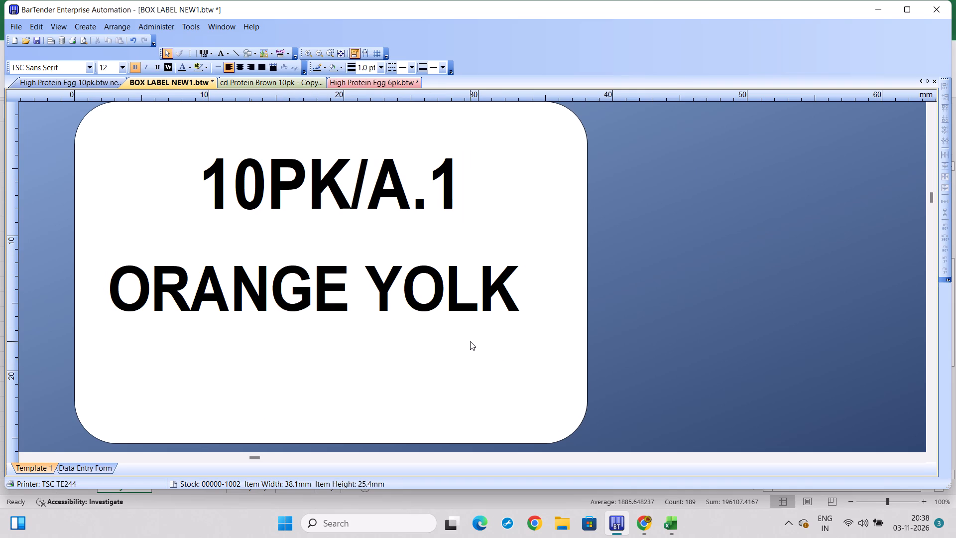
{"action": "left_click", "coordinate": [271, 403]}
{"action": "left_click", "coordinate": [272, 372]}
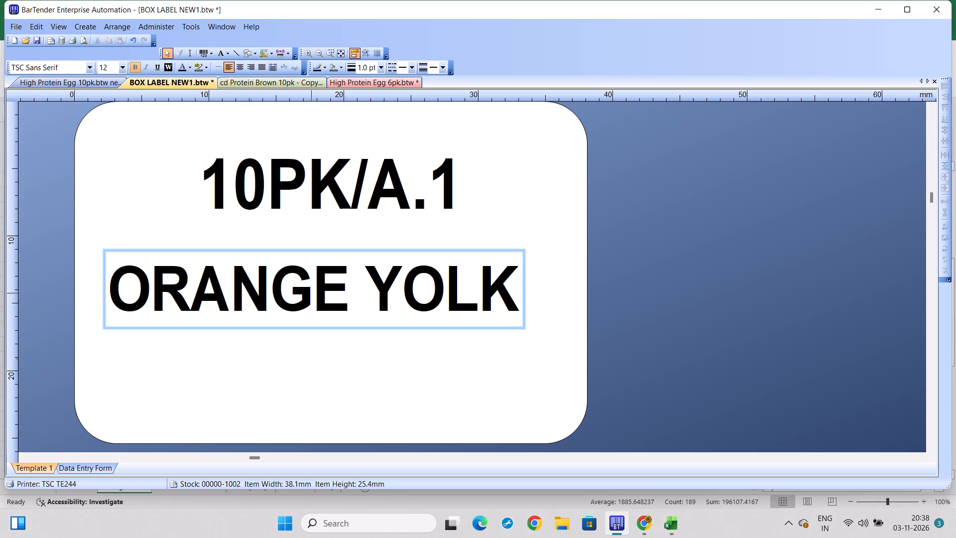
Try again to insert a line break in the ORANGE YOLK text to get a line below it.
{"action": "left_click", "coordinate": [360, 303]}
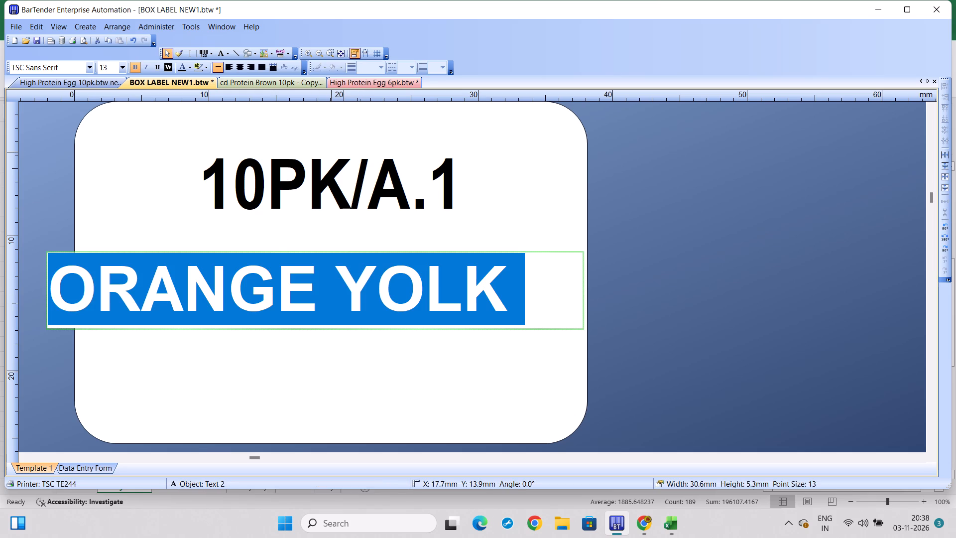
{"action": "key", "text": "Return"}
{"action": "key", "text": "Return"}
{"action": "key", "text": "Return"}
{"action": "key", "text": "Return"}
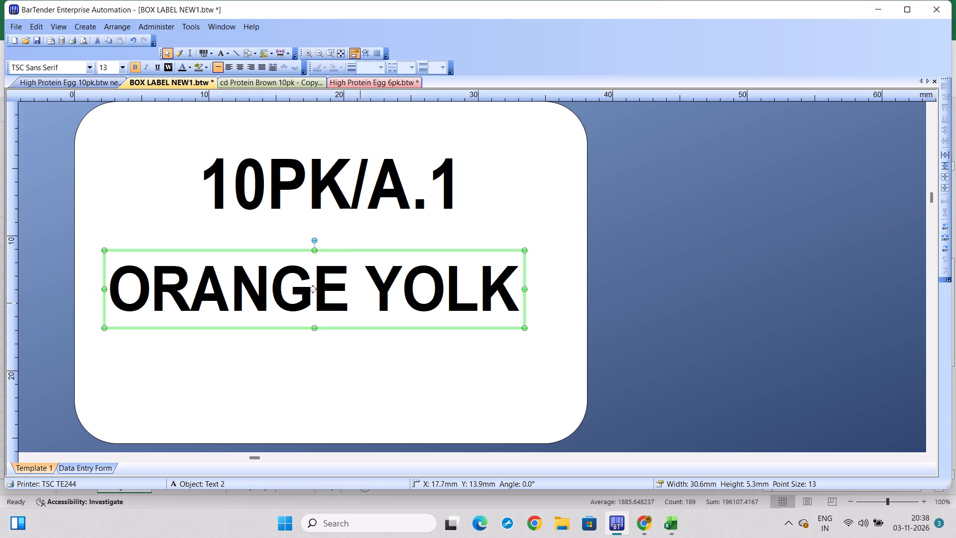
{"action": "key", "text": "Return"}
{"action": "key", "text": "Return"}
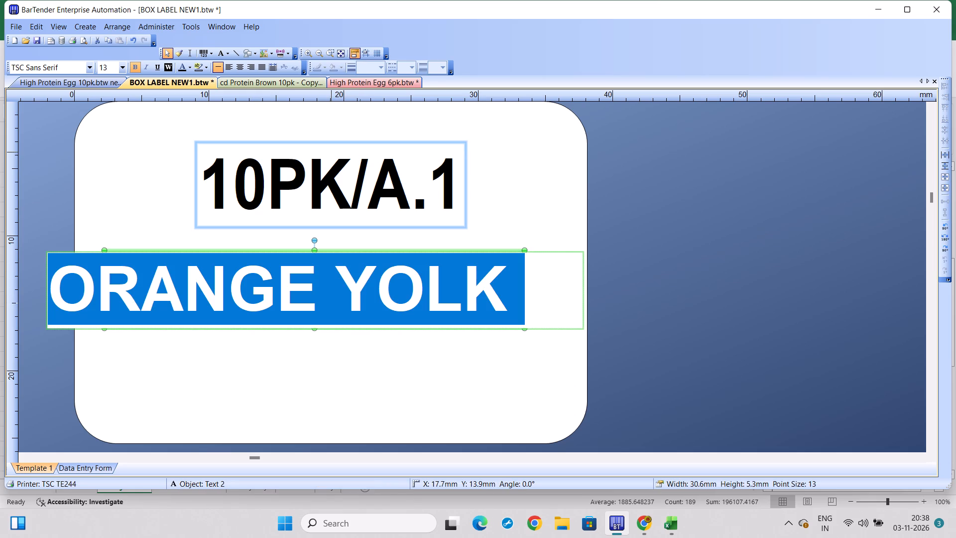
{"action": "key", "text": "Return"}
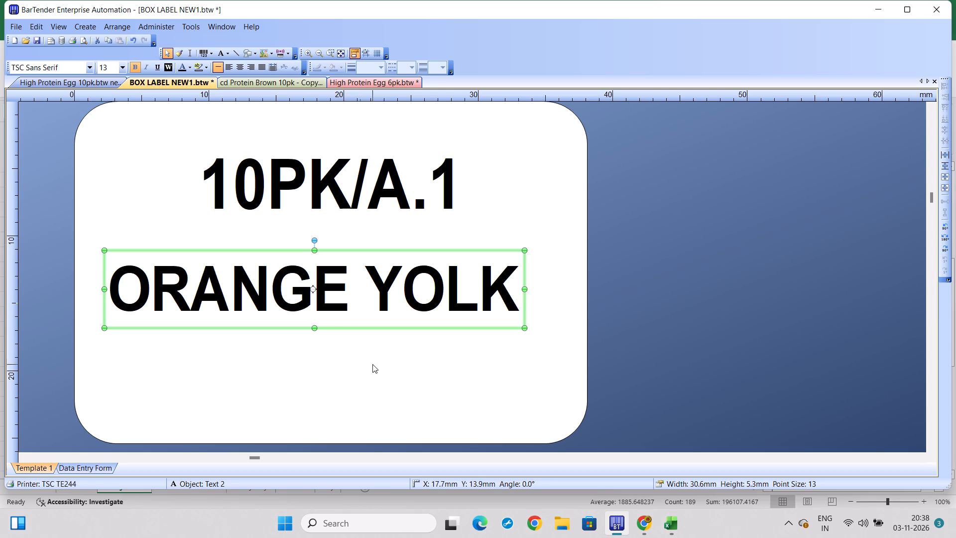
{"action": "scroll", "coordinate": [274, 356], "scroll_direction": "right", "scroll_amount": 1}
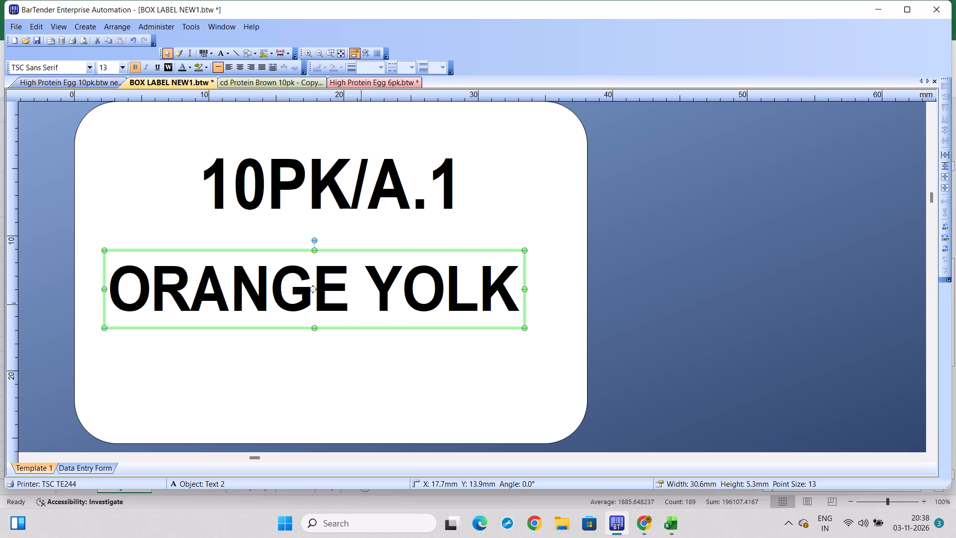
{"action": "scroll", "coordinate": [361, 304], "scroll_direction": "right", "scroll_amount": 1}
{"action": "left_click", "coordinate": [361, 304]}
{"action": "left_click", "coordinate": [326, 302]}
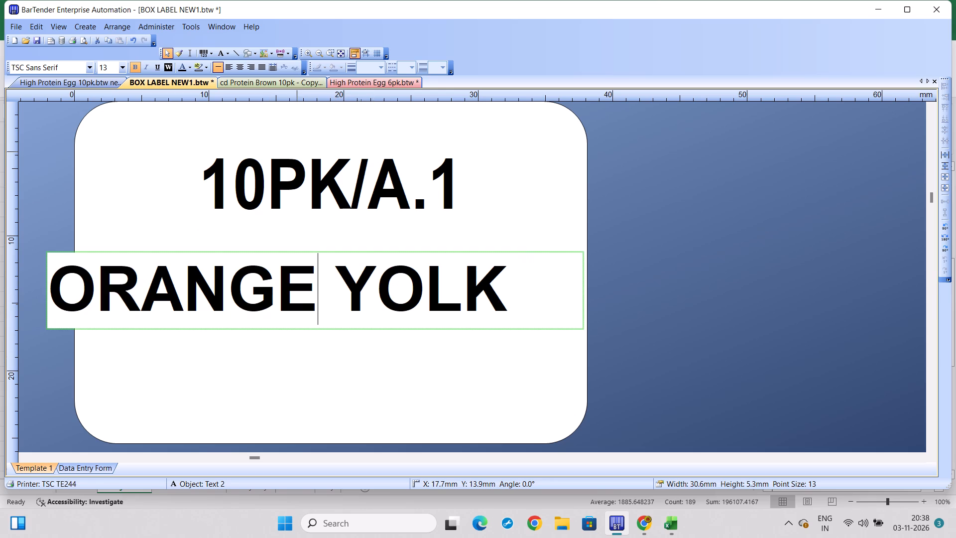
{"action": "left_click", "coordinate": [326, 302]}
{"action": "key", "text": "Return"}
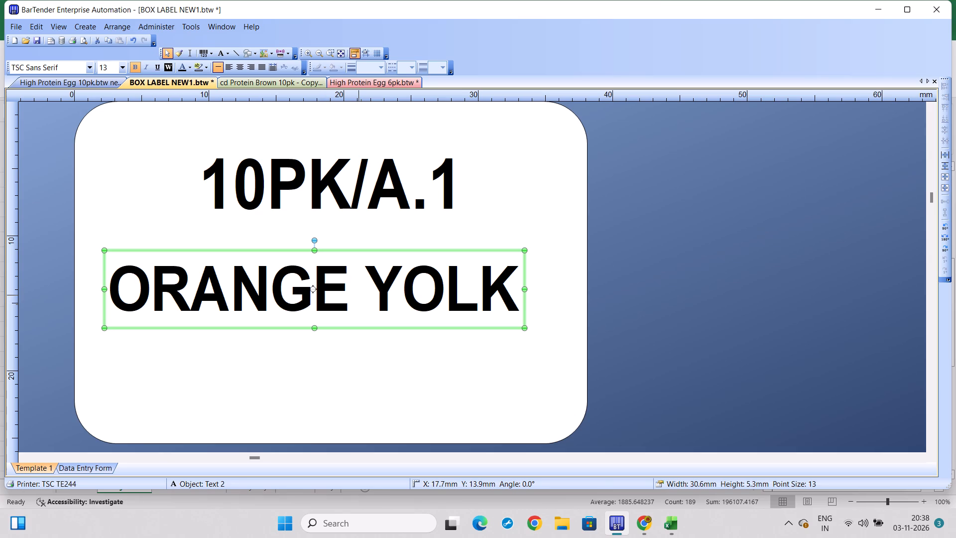
Open the page setup of the box label from the empty area below ORANGE YOLK.
{"action": "triple_click", "coordinate": [246, 360]}
{"action": "triple_click", "coordinate": [246, 360]}
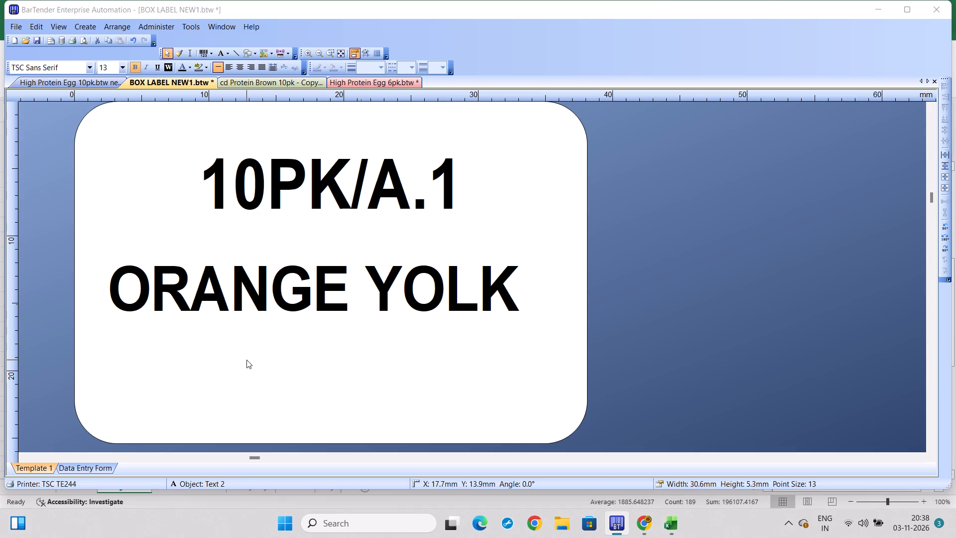
{"action": "right_click", "coordinate": [246, 360]}
{"action": "left_click", "coordinate": [246, 360]}
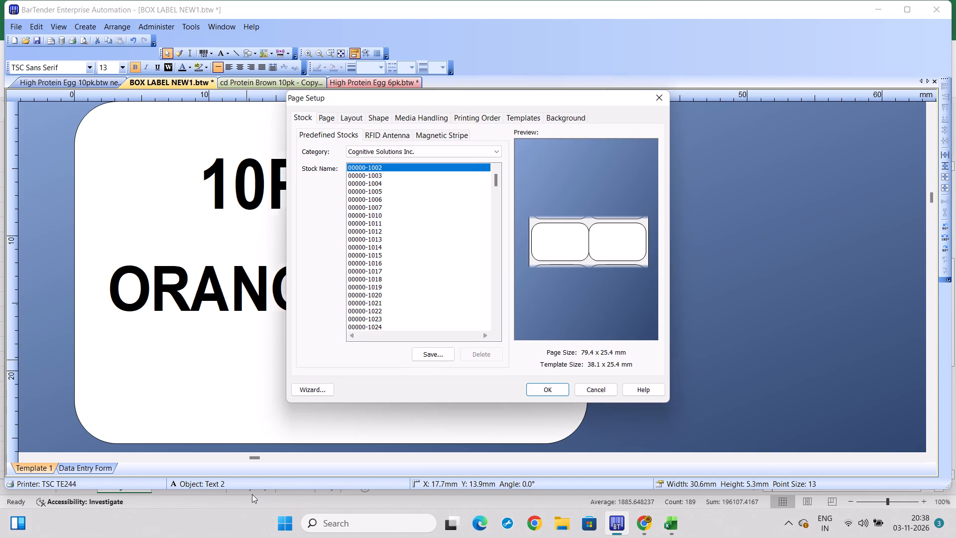
Switch to the Hyd Packing Planing workbook in Excel and close it.
{"action": "left_click", "coordinate": [252, 494]}
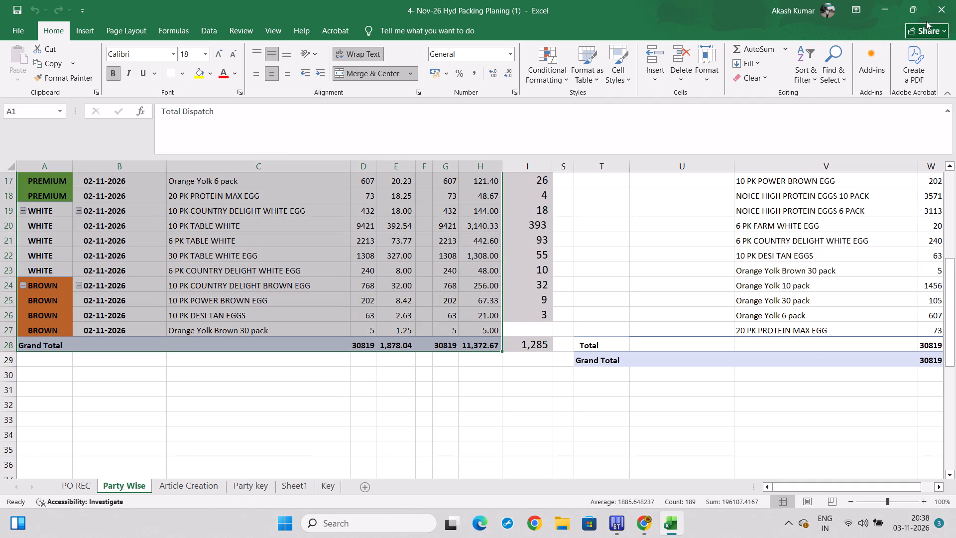
{"action": "left_click", "coordinate": [936, 10]}
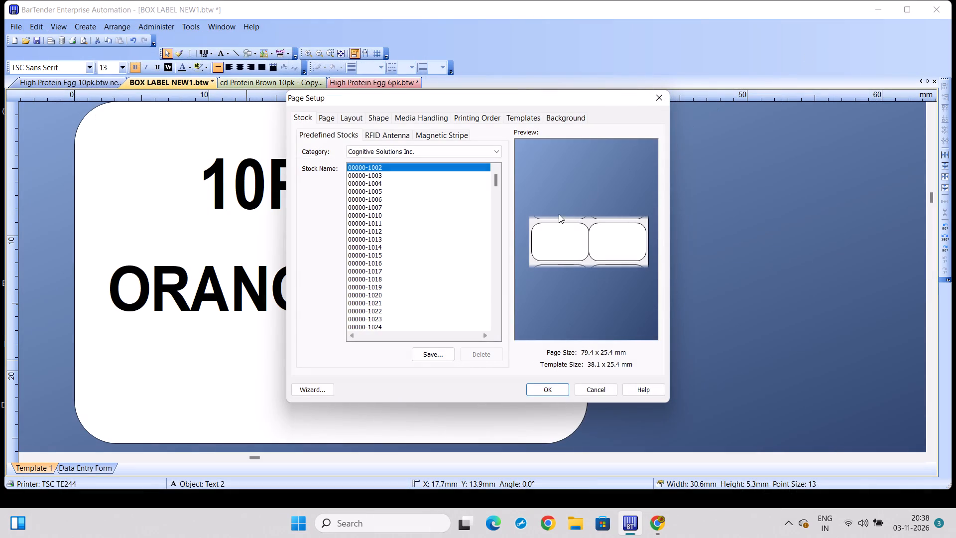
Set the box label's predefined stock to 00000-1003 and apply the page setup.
{"action": "left_click", "coordinate": [548, 227]}
{"action": "left_click_drag", "start_coordinate": [544, 235], "coordinate": [488, 223]}
{"action": "left_click", "coordinate": [372, 175]}
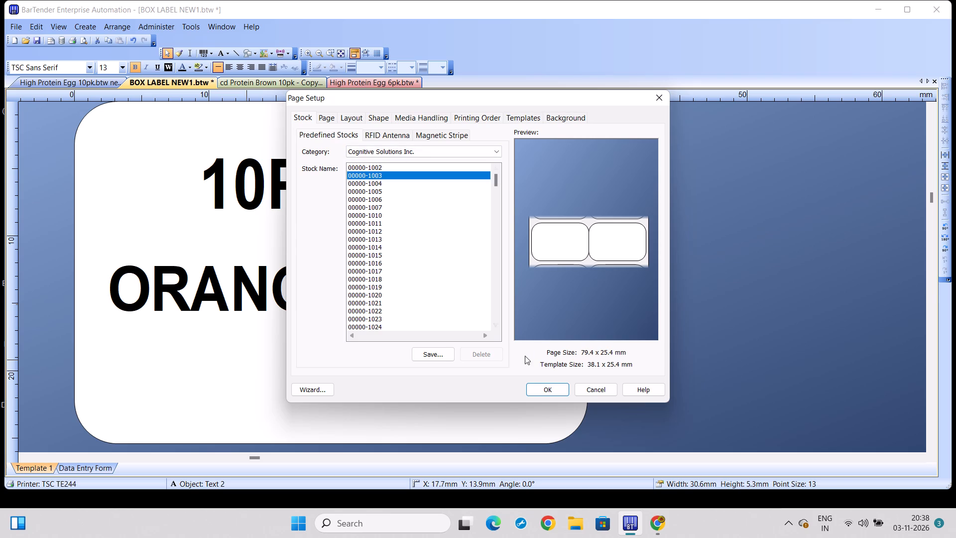
{"action": "left_click", "coordinate": [547, 389]}
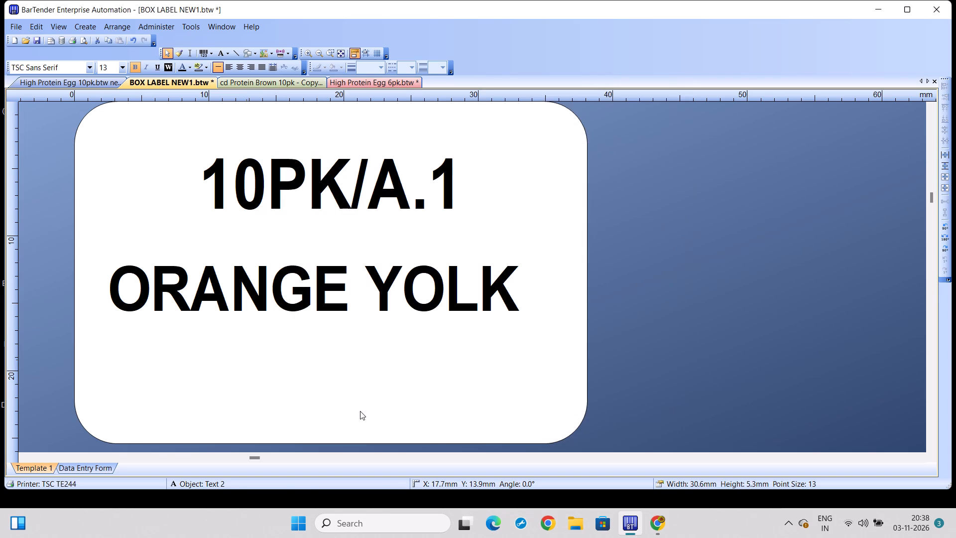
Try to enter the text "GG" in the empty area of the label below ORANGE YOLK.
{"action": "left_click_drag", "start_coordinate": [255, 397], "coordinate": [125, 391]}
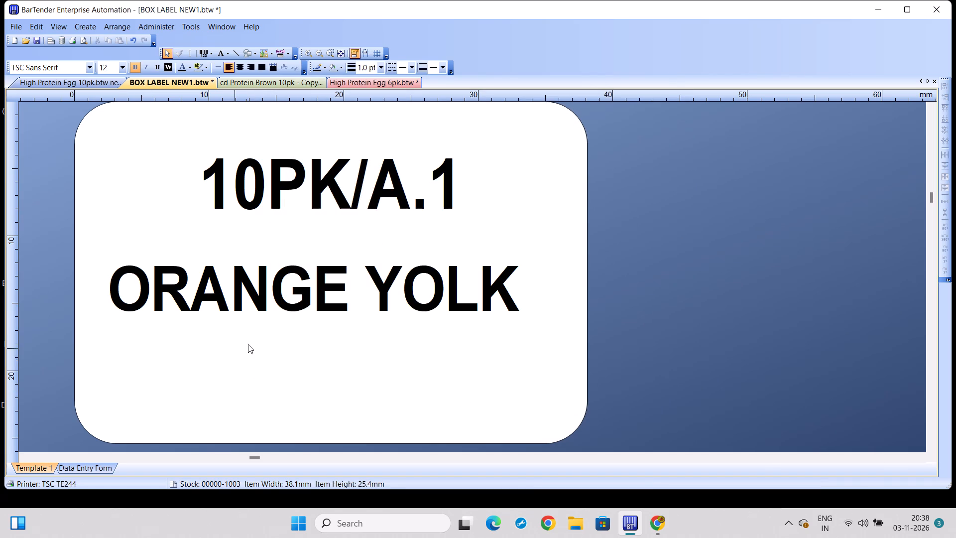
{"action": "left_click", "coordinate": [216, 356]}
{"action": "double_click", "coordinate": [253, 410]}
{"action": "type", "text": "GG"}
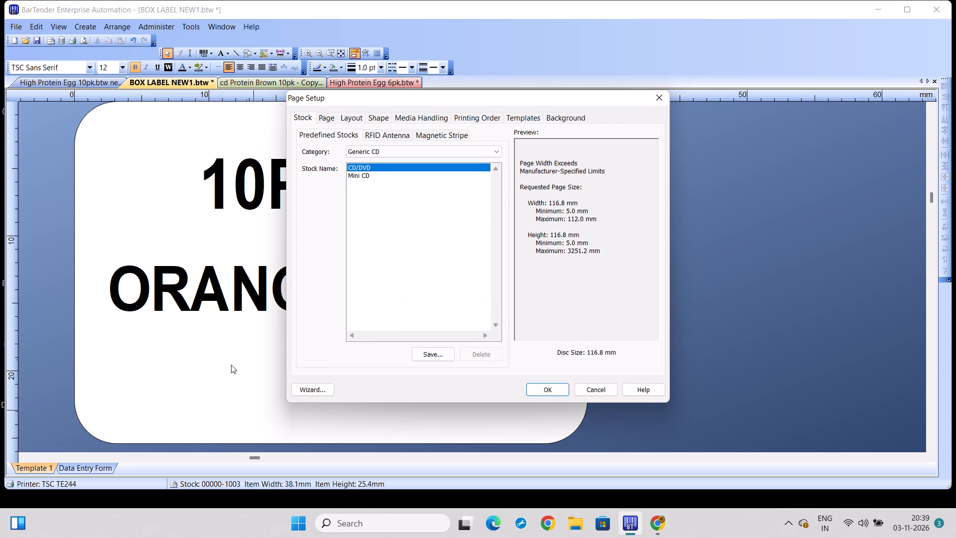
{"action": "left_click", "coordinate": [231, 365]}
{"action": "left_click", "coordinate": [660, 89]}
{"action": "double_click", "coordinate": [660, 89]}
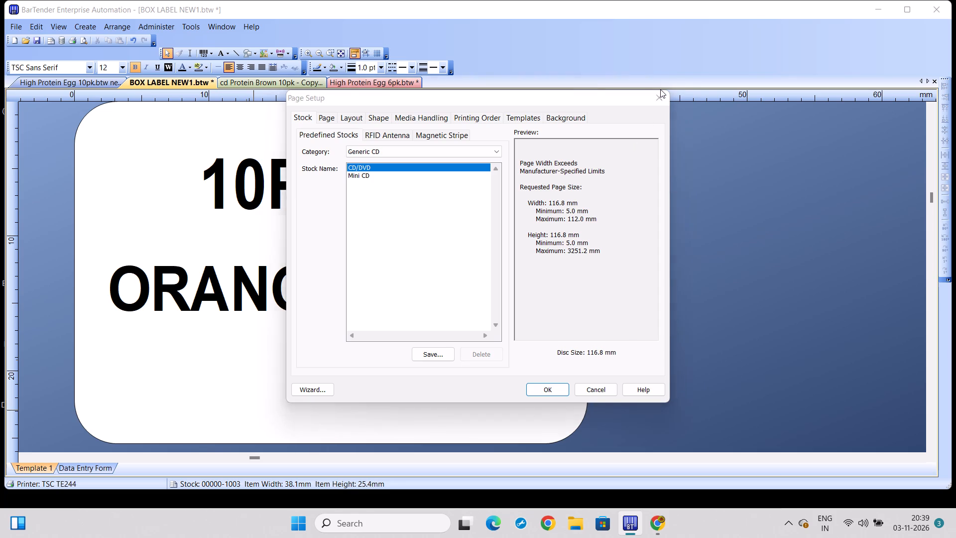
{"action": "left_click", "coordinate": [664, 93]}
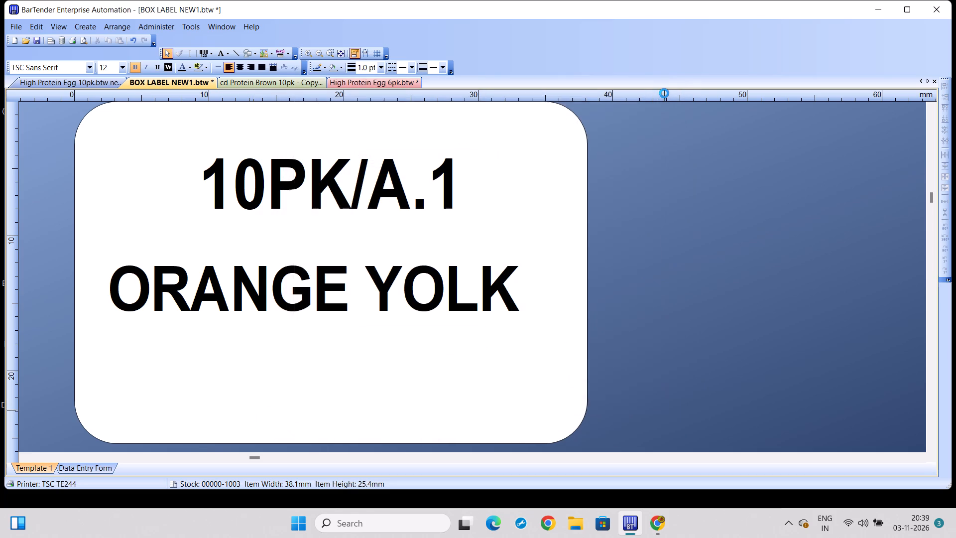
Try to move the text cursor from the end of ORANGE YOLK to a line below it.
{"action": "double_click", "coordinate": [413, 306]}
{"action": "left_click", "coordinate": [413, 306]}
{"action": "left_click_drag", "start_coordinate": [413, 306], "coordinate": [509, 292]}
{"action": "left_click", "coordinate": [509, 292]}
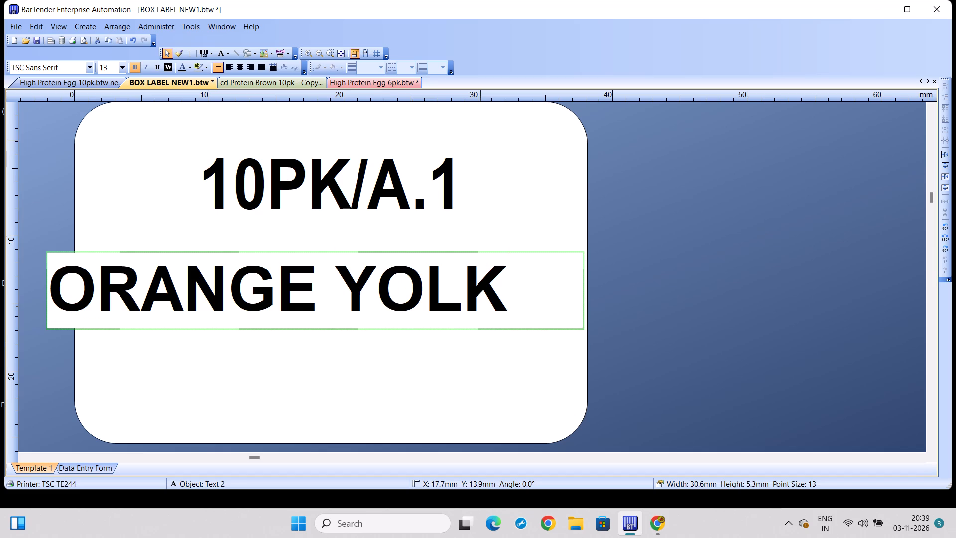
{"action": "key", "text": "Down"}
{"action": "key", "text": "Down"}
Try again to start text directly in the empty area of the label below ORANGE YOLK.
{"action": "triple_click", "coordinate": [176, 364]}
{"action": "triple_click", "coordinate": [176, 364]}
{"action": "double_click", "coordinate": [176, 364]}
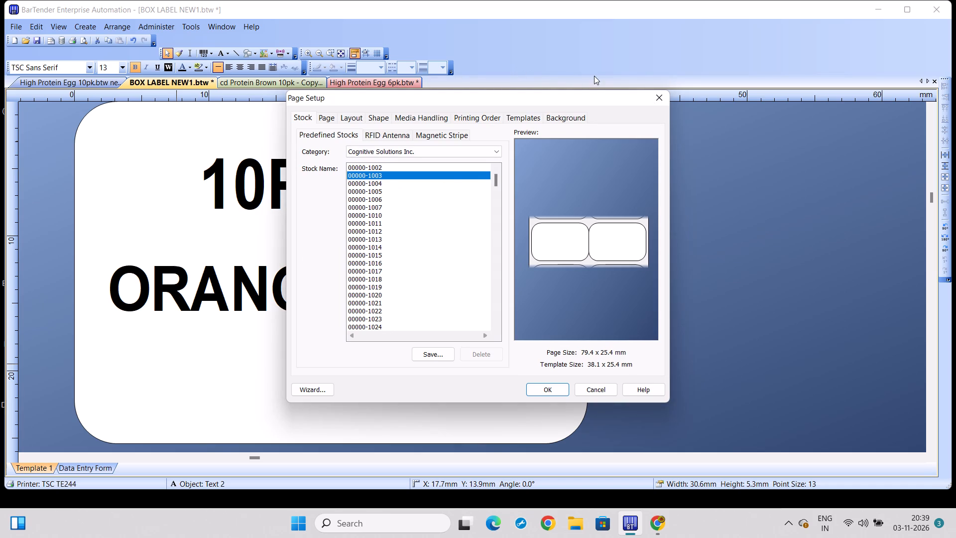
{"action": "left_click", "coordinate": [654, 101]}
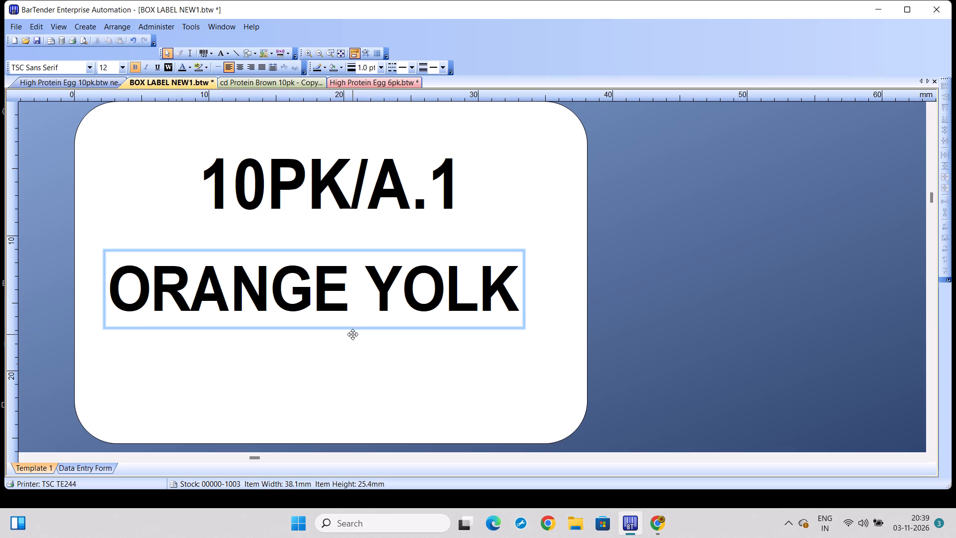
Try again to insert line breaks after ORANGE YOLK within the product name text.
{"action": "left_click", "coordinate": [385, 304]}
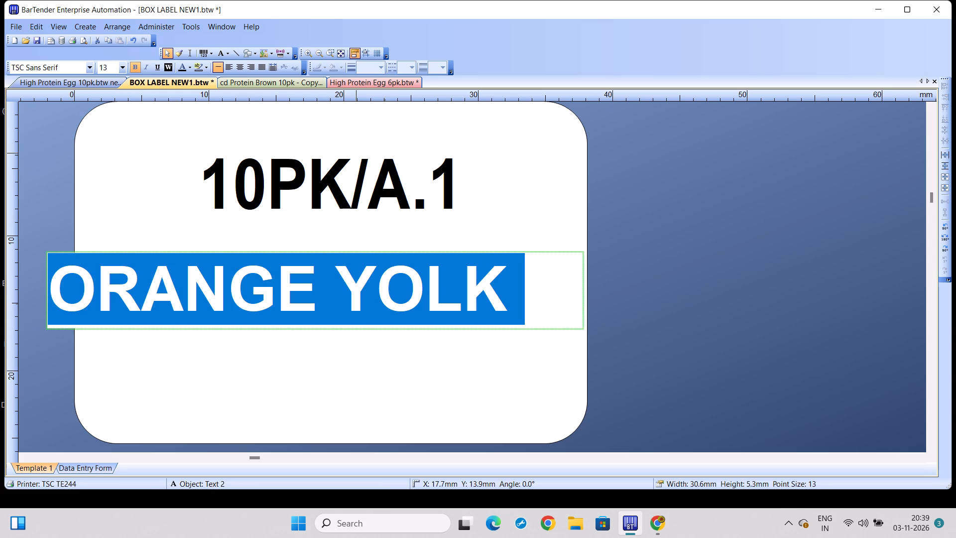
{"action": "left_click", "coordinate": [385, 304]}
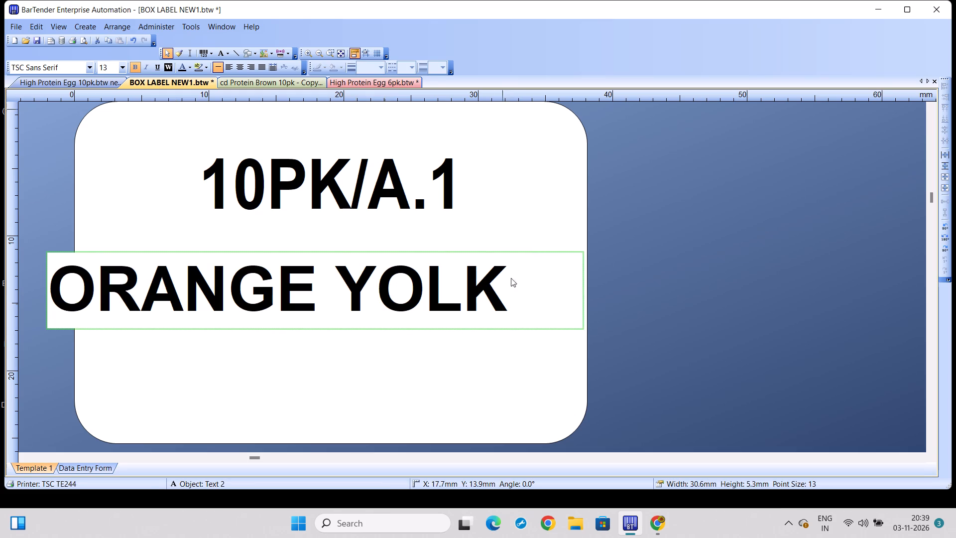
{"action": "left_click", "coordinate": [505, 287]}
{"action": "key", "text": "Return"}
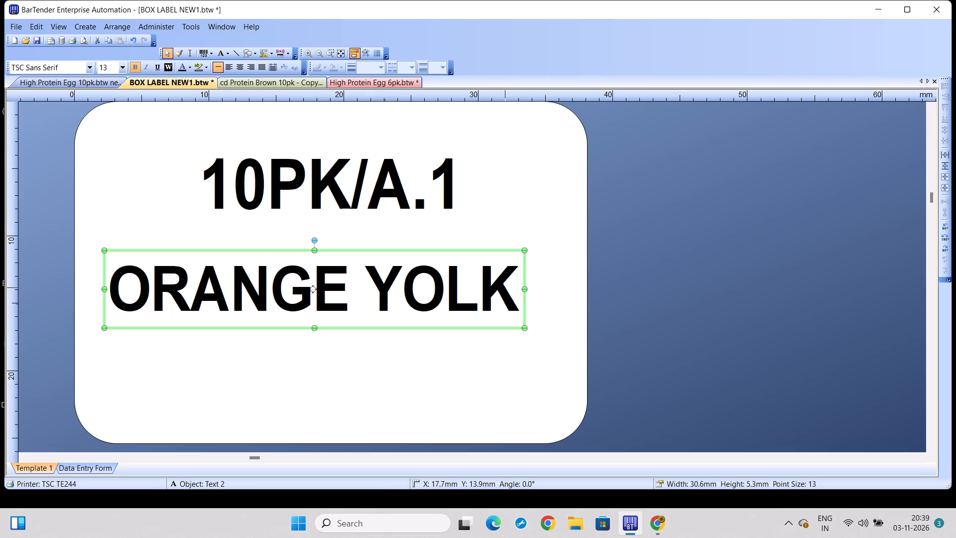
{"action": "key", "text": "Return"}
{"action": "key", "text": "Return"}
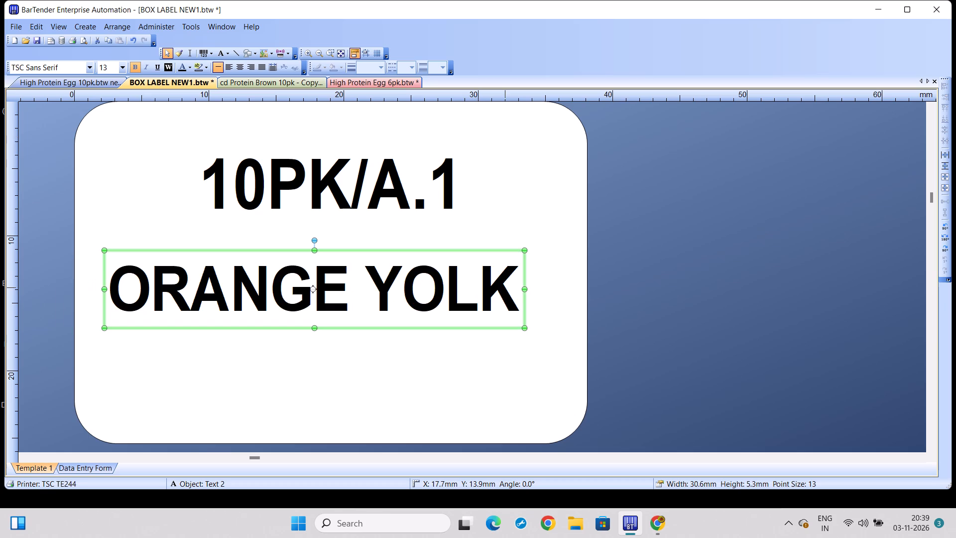
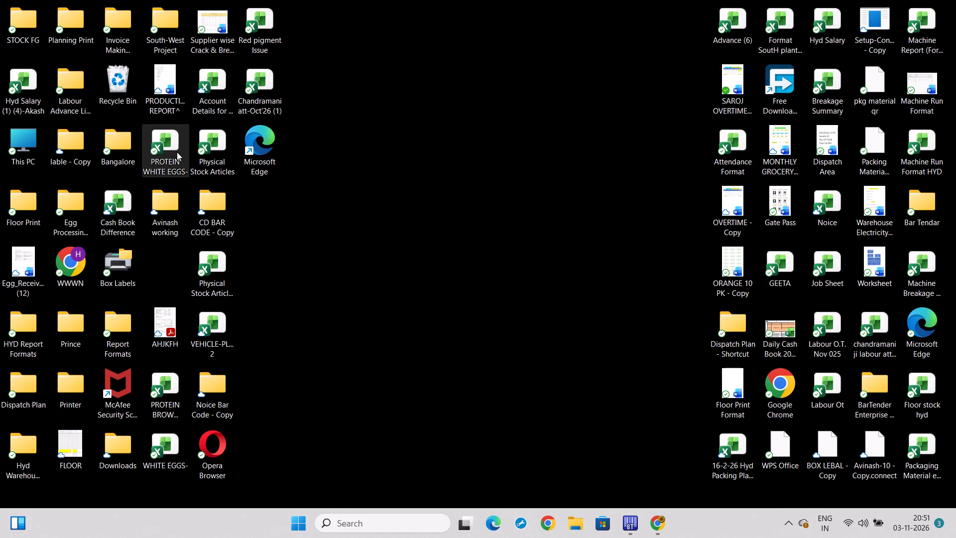
Open the PRODUCTION REPORT ( 19-09-2026 ) (1) workbook from the STOCK FG folder and print one copy.
{"action": "double_click", "coordinate": [23, 31]}
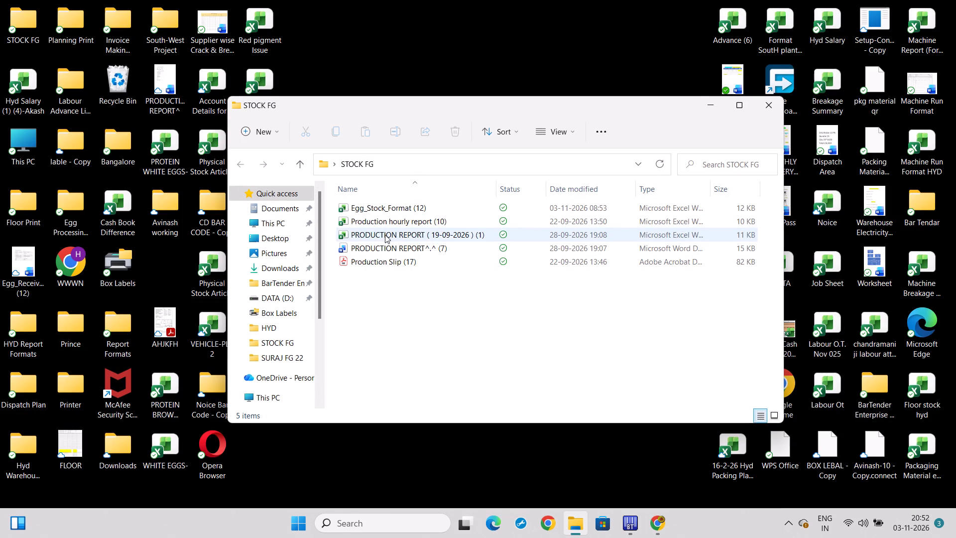
{"action": "double_click", "coordinate": [385, 235]}
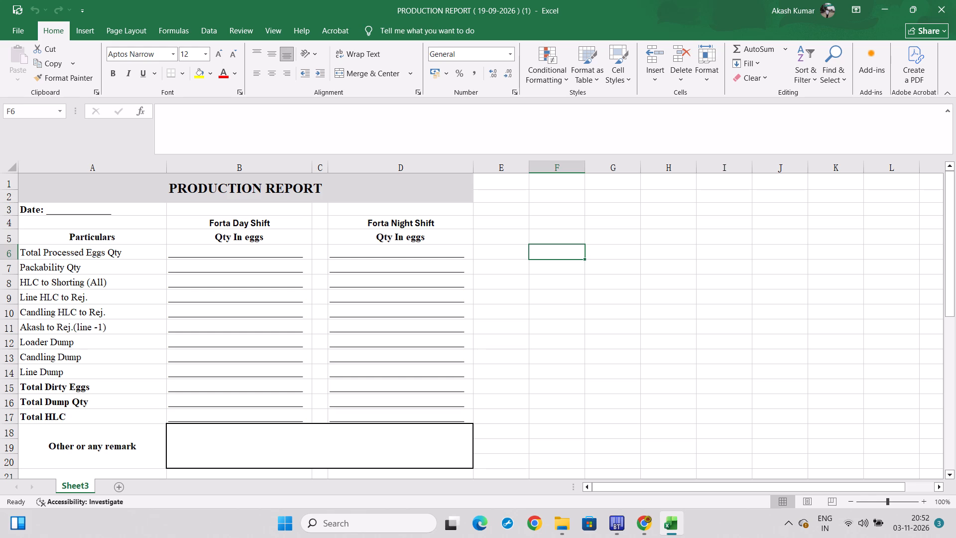
{"action": "key", "text": "ctrl+p"}
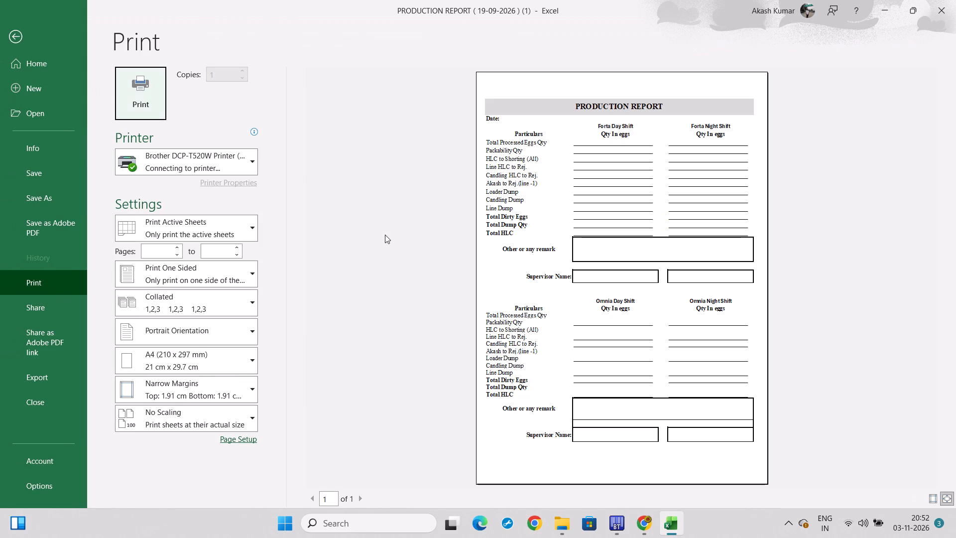
{"action": "left_click", "coordinate": [138, 103]}
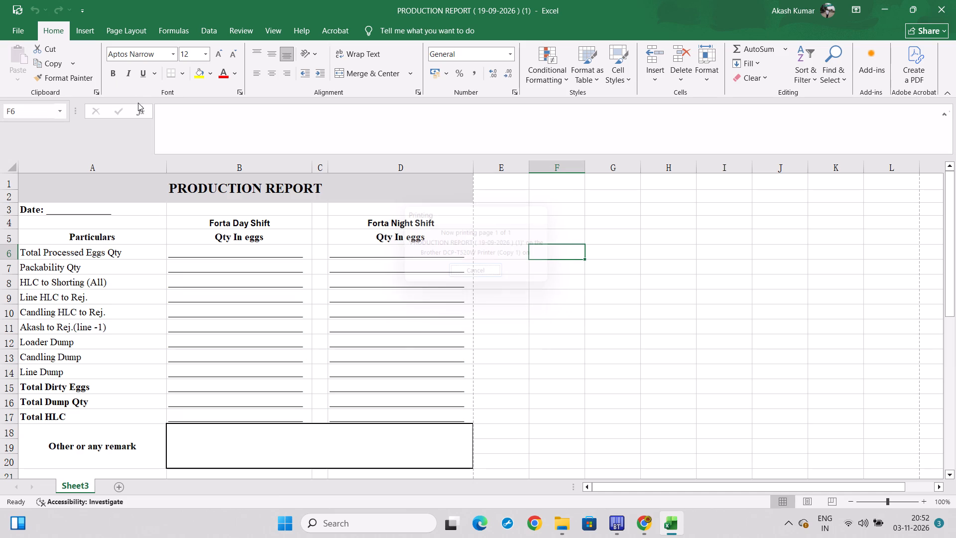
Print 3 more copies of the production report, and minimize the workbook and the STOCK FG folder.
{"action": "key", "text": "ctrl+p"}
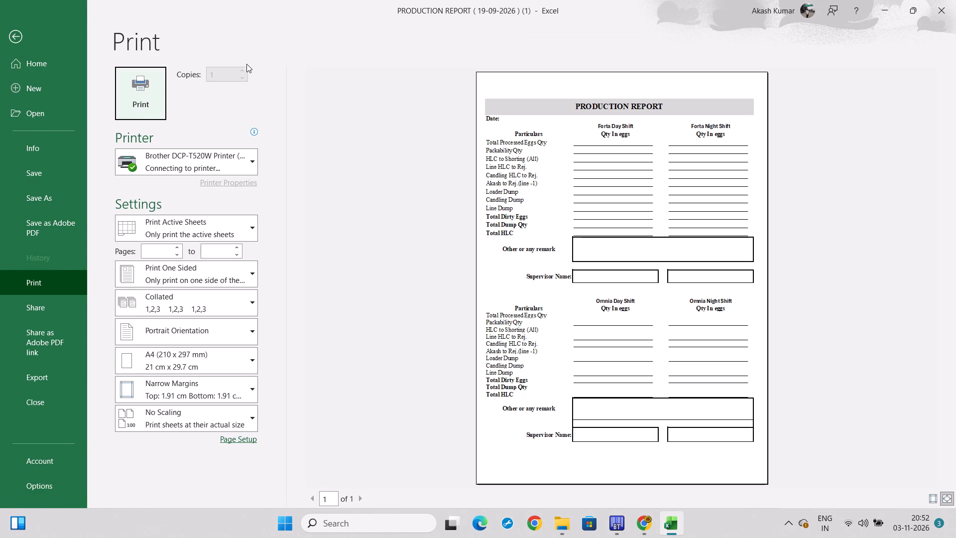
{"action": "double_click", "coordinate": [242, 73]}
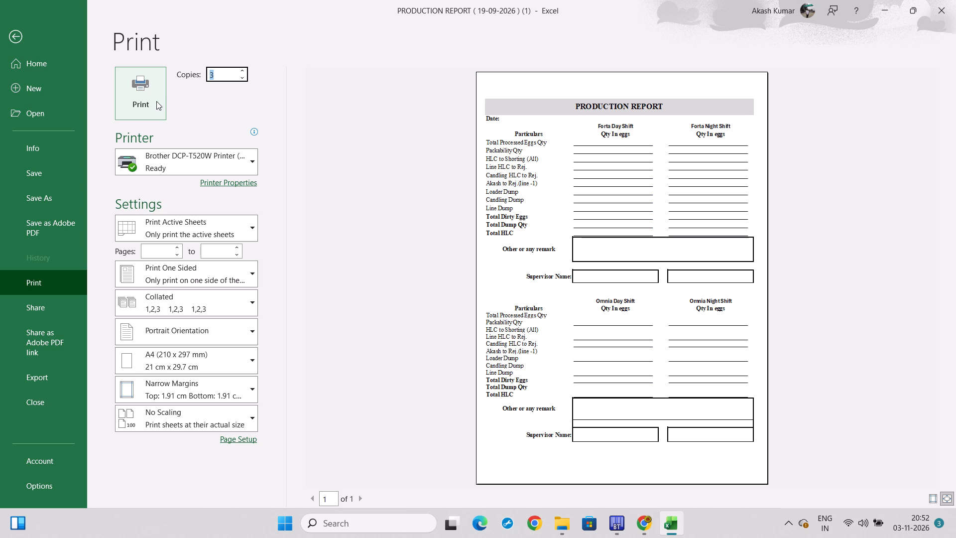
{"action": "left_click", "coordinate": [156, 101]}
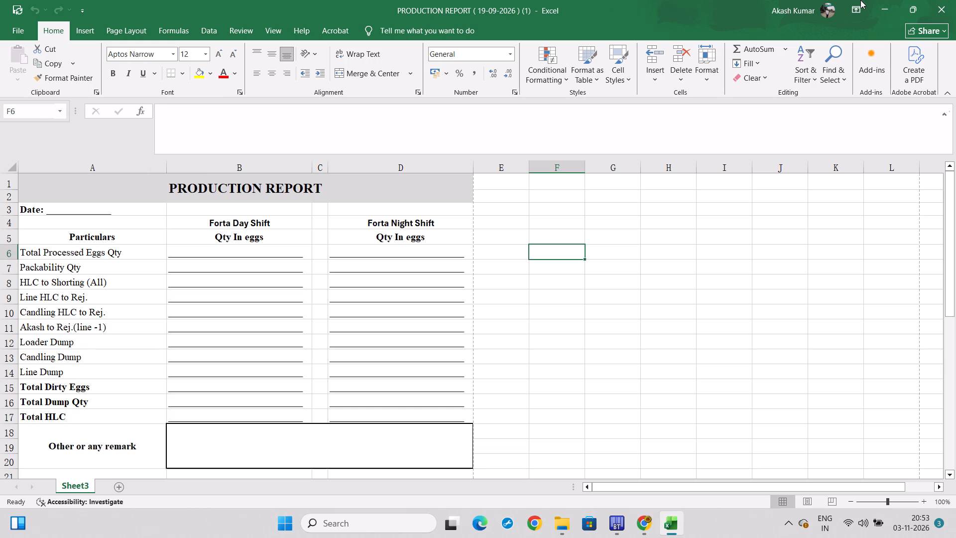
{"action": "left_click", "coordinate": [883, 10]}
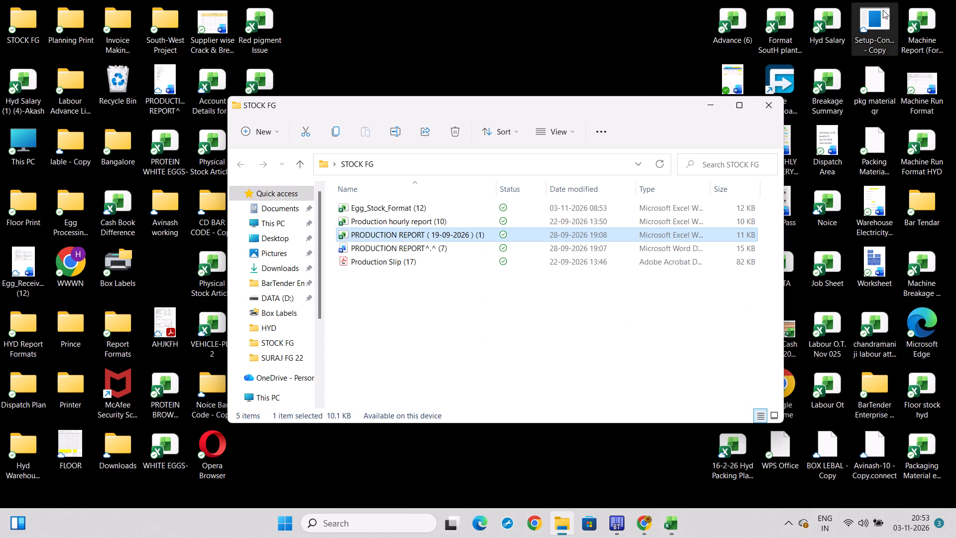
{"action": "left_click", "coordinate": [712, 99]}
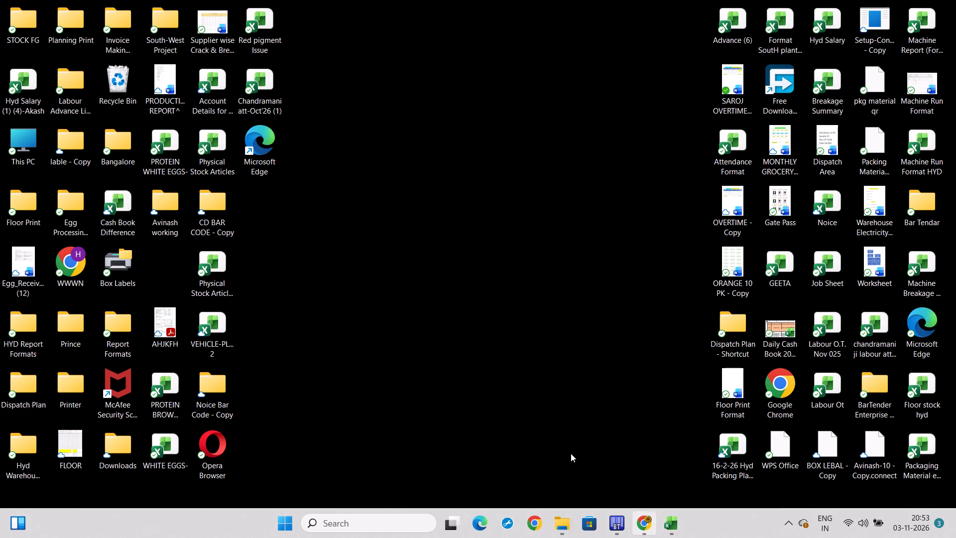
Switch back to the BOX LABEL NEW1 label in BarTender.
{"action": "left_click", "coordinate": [621, 526]}
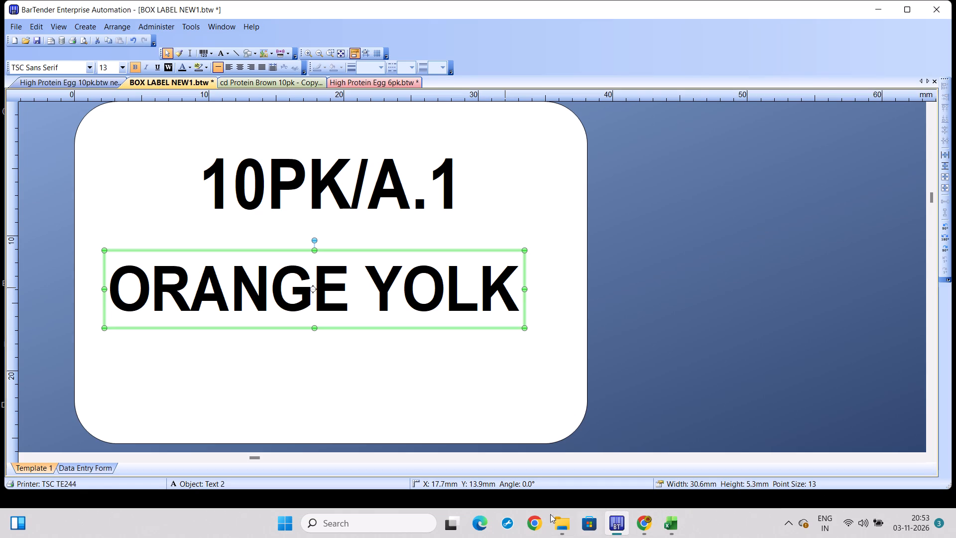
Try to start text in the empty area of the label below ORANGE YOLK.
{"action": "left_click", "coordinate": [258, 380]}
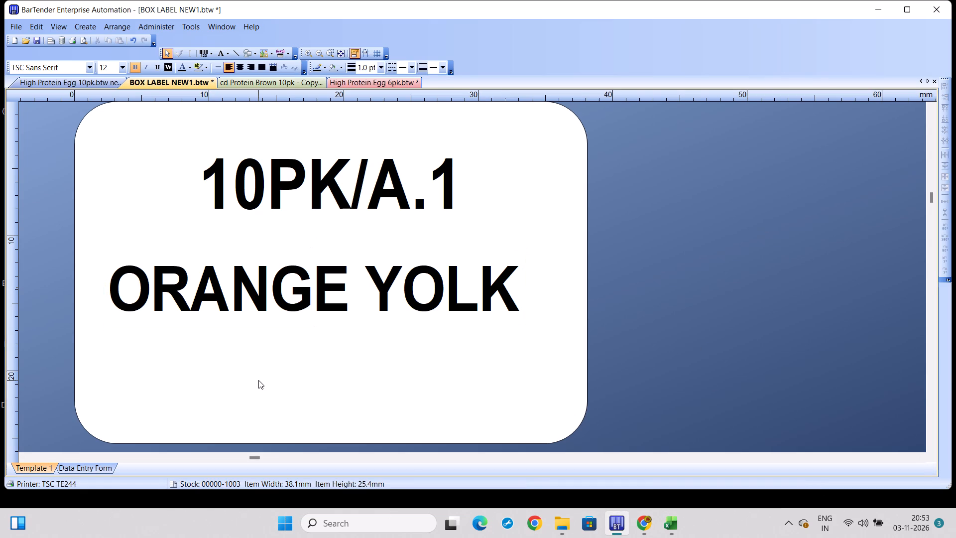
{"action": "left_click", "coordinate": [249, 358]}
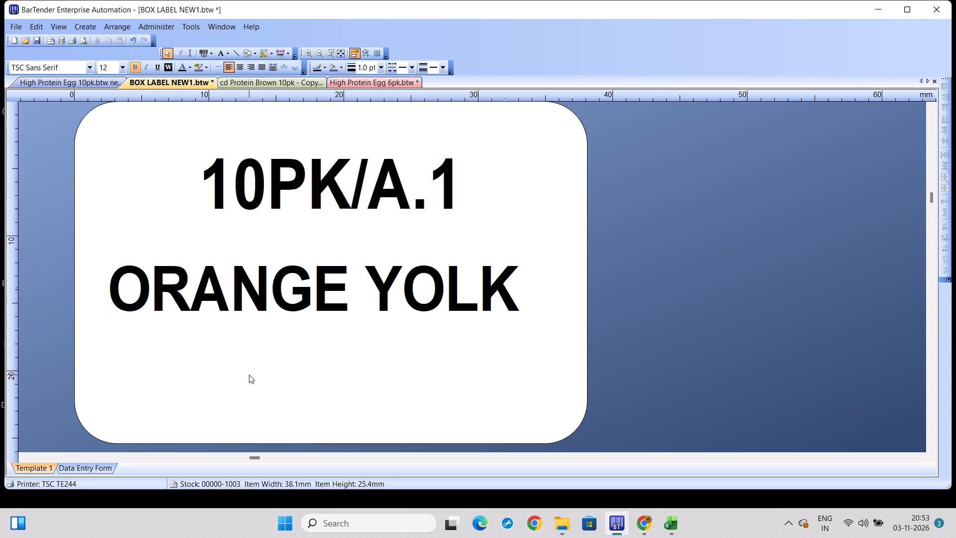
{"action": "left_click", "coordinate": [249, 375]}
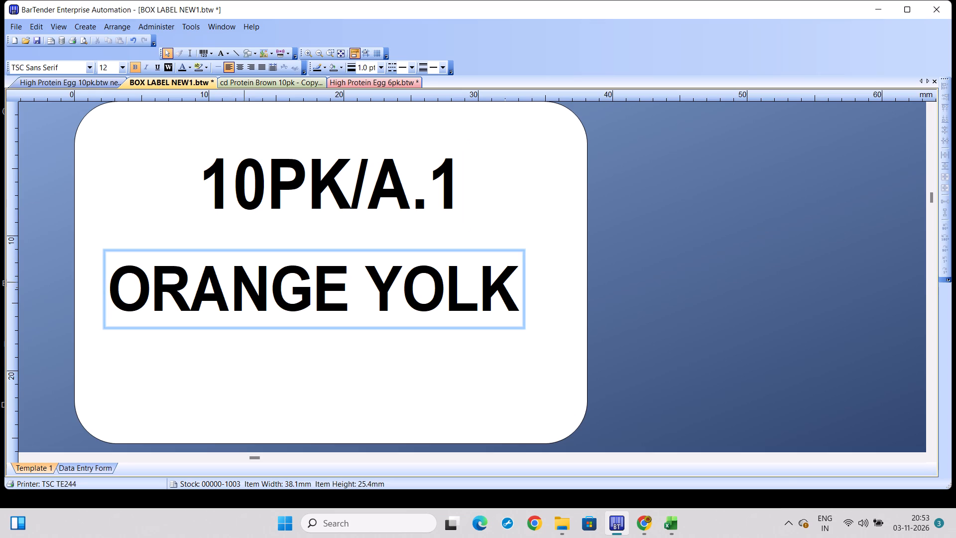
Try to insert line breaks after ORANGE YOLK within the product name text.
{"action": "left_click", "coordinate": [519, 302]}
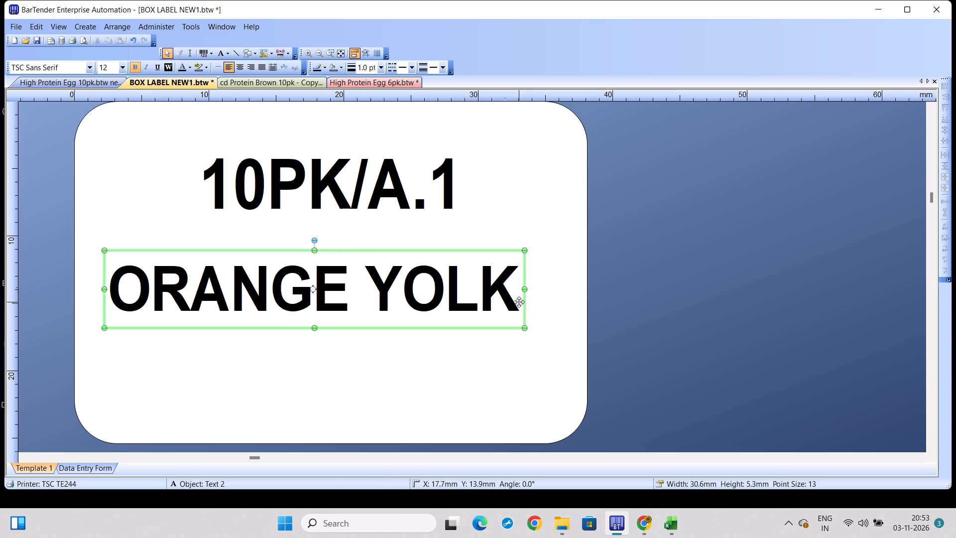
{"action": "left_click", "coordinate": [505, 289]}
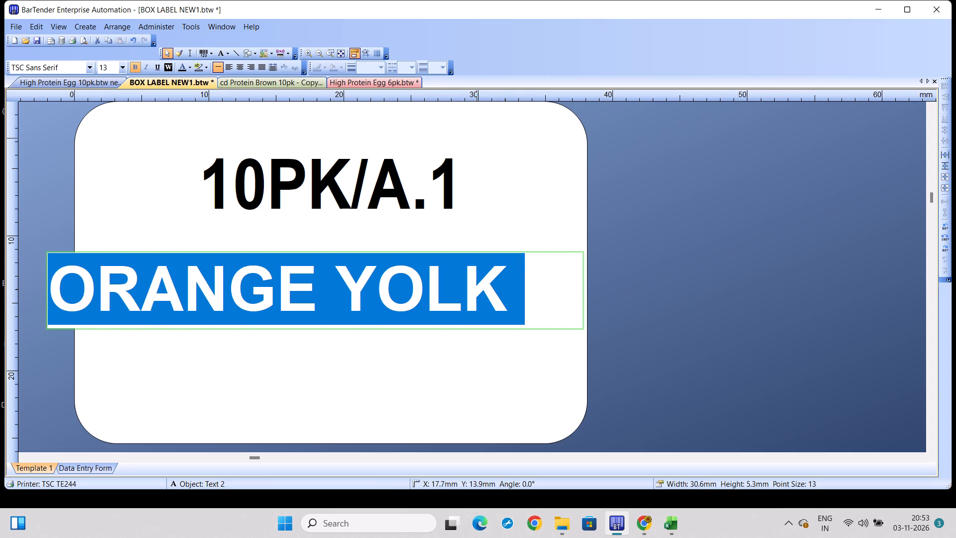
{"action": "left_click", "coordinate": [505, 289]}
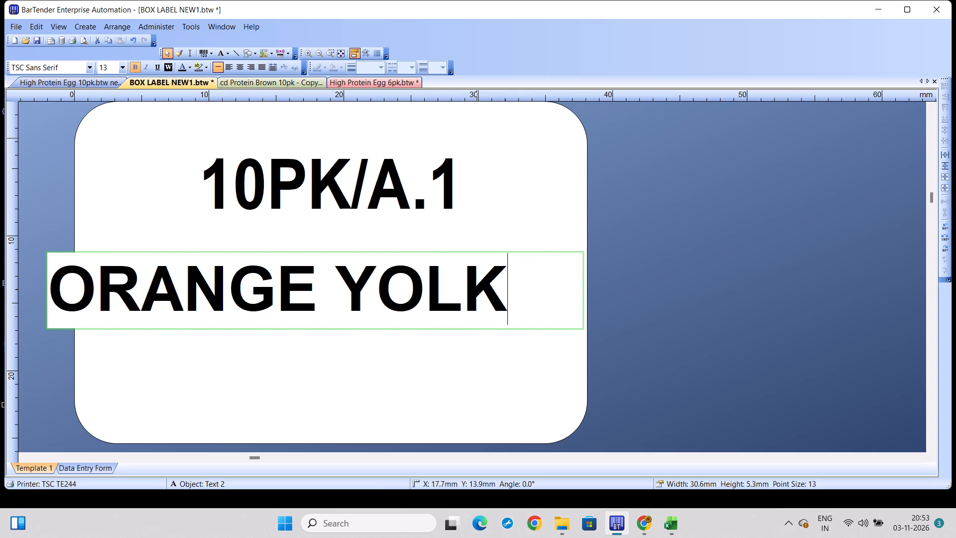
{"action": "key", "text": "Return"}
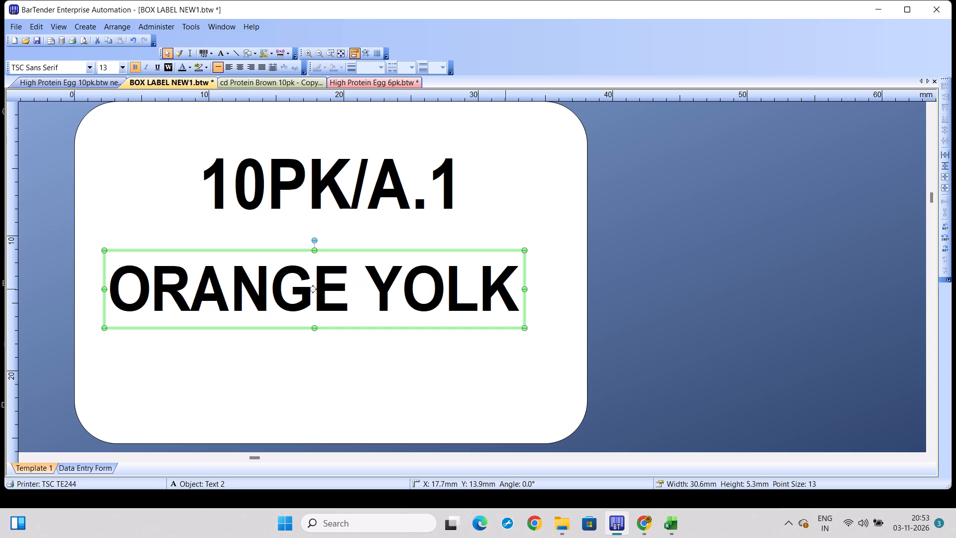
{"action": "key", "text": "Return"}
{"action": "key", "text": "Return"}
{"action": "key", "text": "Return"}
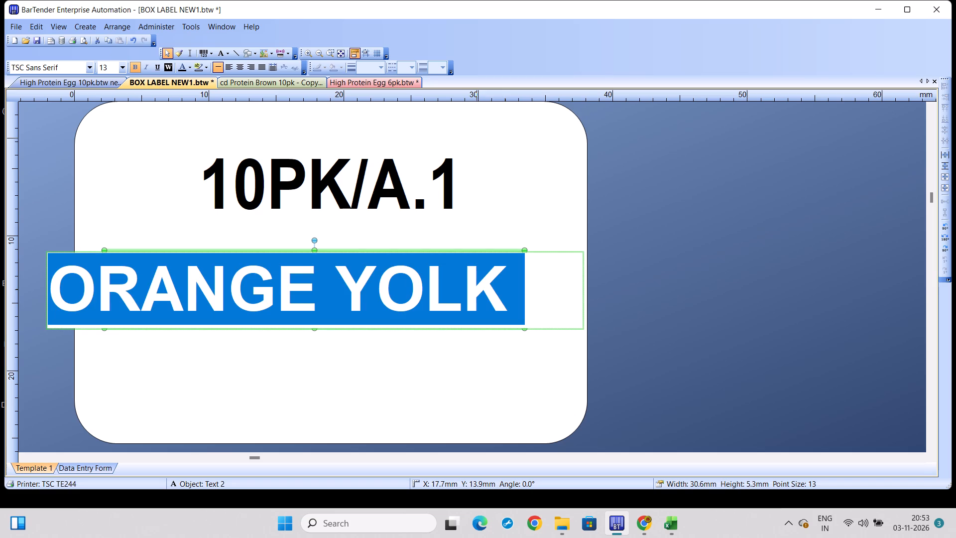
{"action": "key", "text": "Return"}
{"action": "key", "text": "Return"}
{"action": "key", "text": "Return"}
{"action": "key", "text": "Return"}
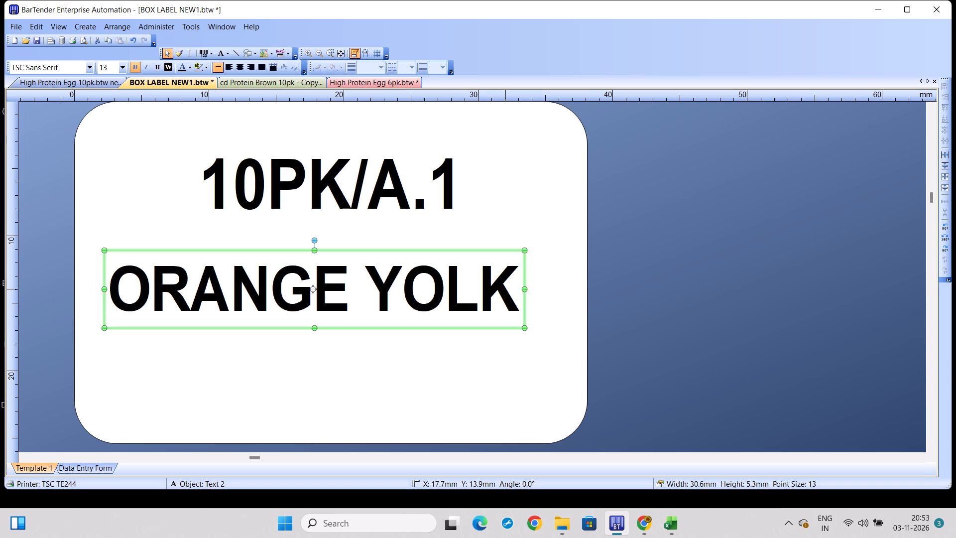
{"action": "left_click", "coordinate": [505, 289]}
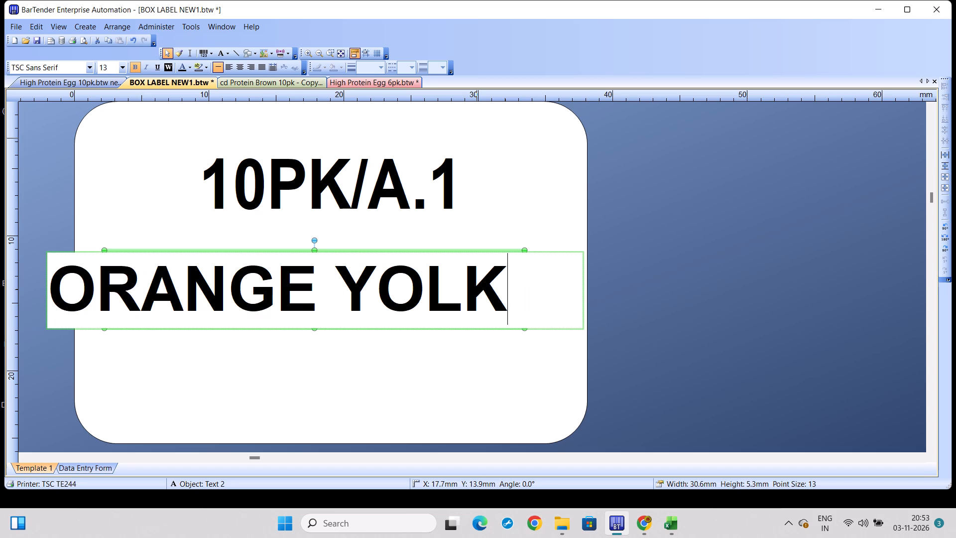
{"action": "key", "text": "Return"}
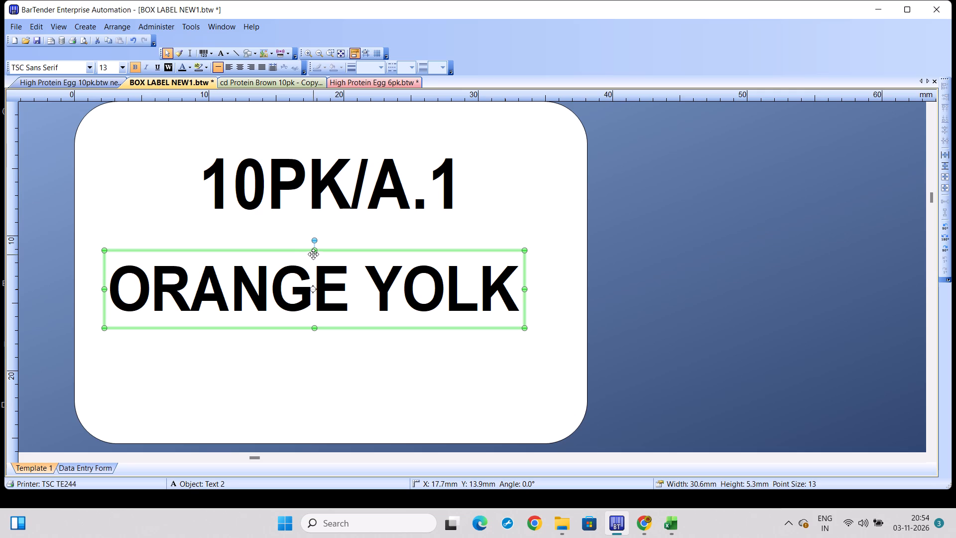
Resize the ORANGE YOLK text to 11.5 points, about 4.6 mm high, placing it closer beneath 10PK/A.1.
{"action": "left_click_drag", "start_coordinate": [314, 249], "coordinate": [314, 224]}
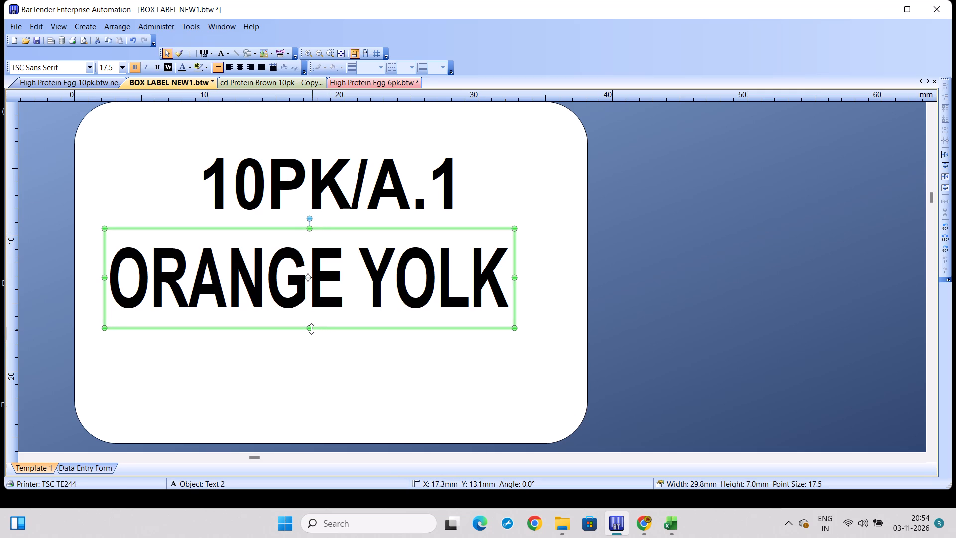
{"action": "left_click_drag", "start_coordinate": [311, 329], "coordinate": [309, 308]}
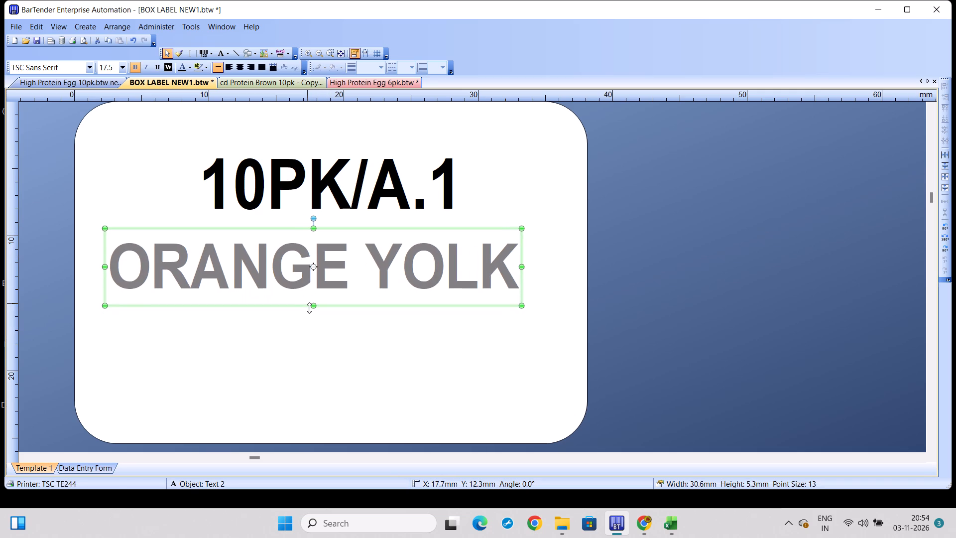
{"action": "left_click_drag", "start_coordinate": [309, 308], "coordinate": [308, 298]}
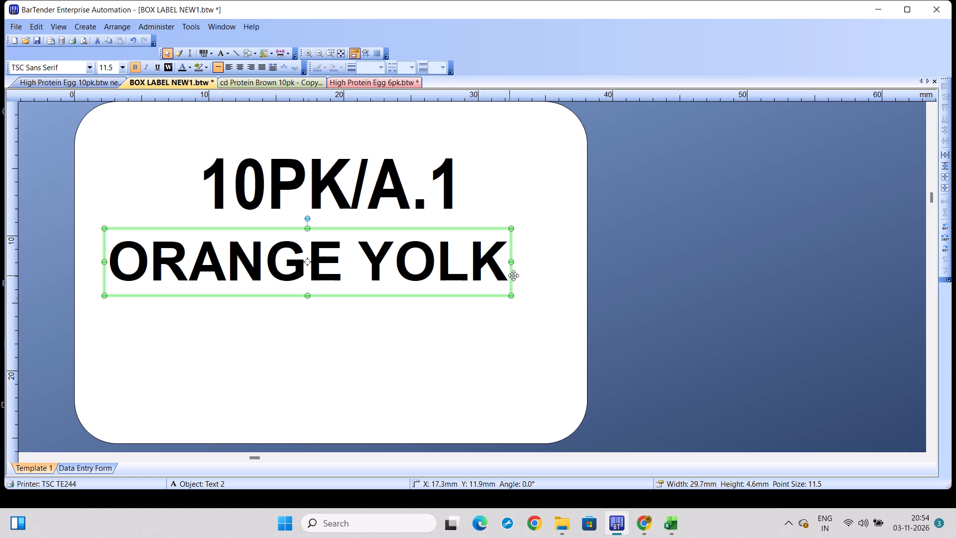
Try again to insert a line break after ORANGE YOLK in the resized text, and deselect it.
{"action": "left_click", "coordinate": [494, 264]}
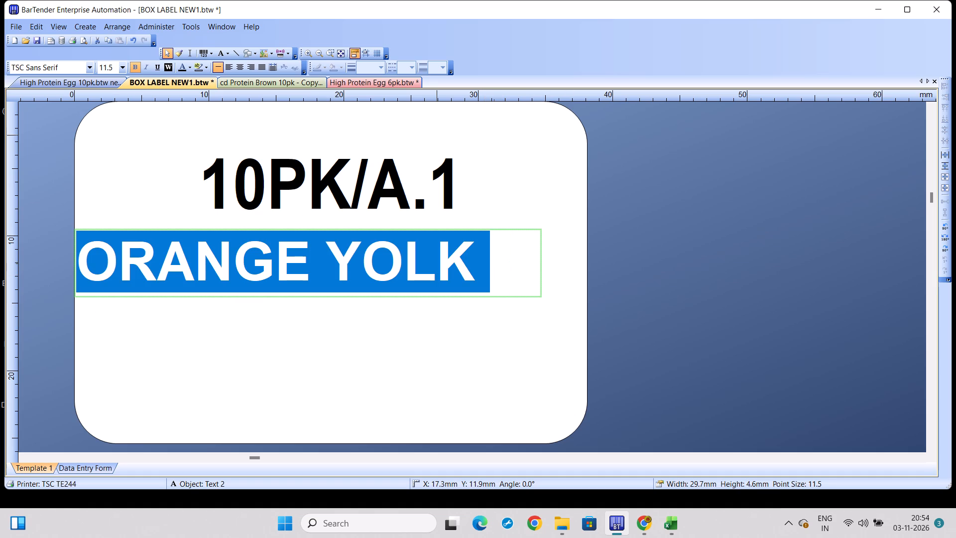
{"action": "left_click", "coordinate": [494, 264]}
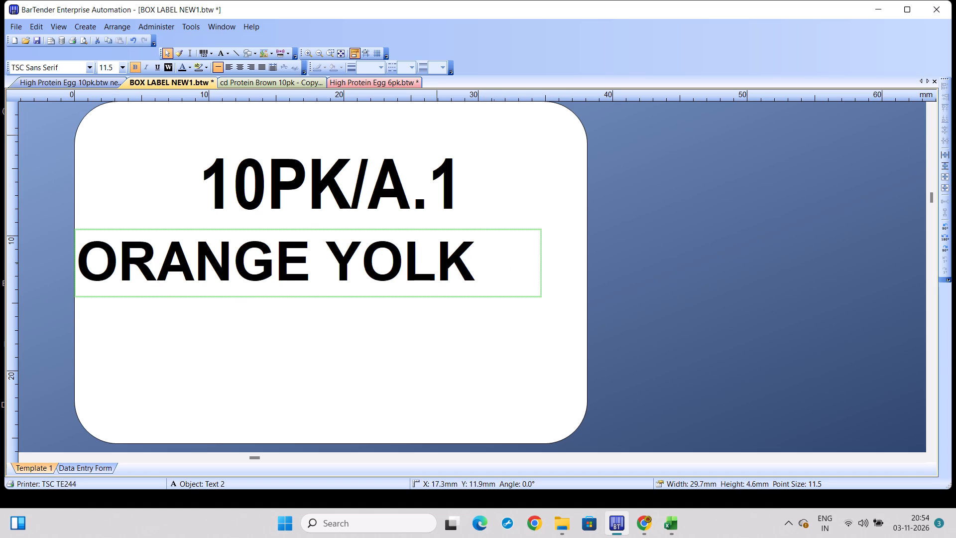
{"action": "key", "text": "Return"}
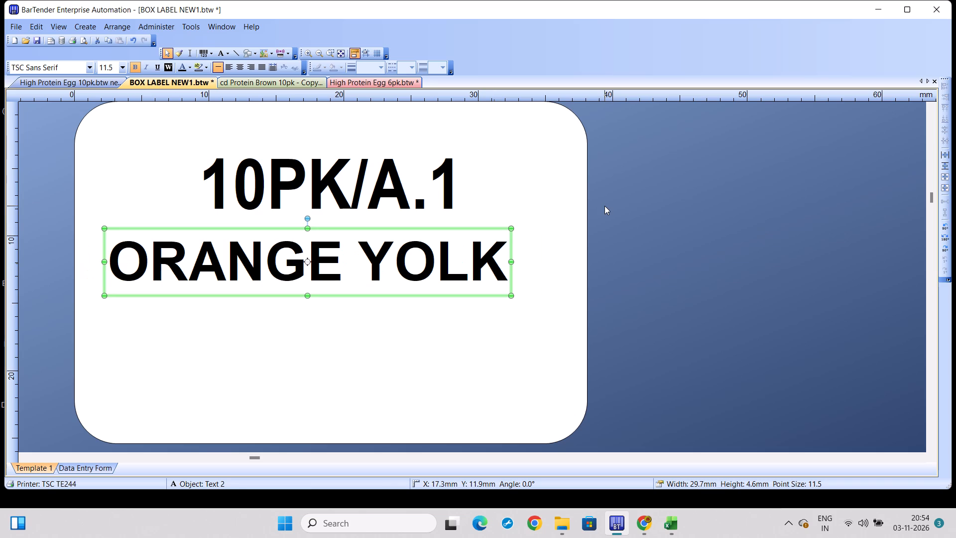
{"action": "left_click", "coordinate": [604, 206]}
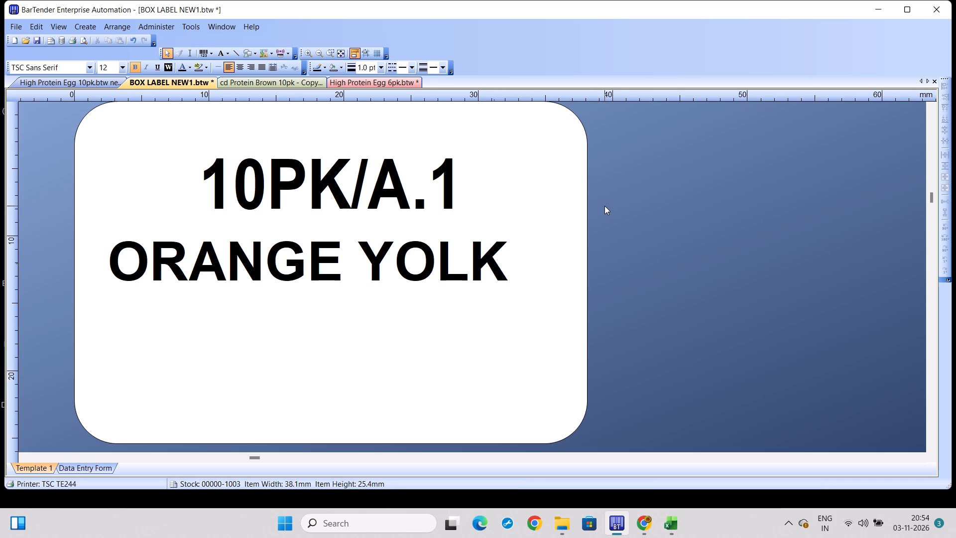
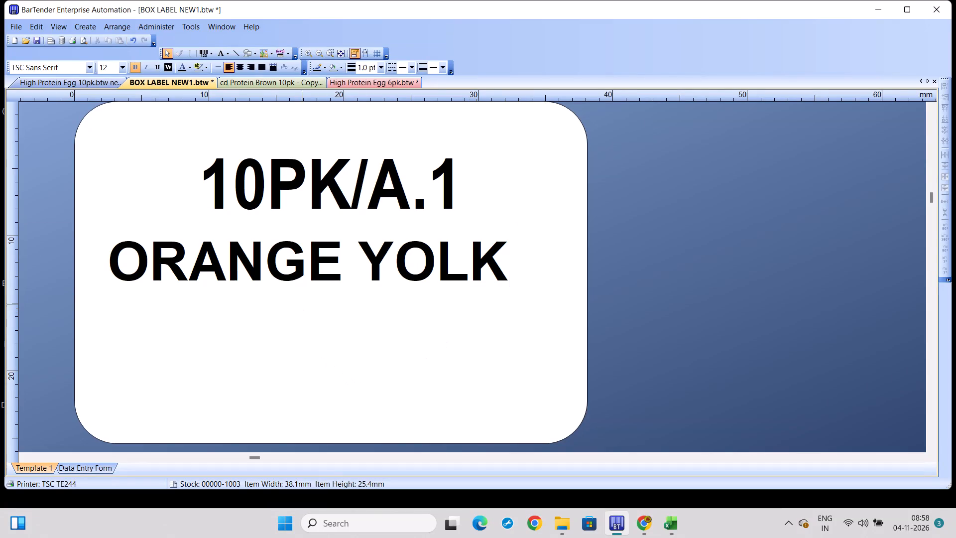
Switch from the box label to Excel by opening the recent PHYSICAL FG workbook through Windows search.
{"action": "left_click_drag", "start_coordinate": [326, 366], "coordinate": [369, 519]}
{"action": "left_click", "coordinate": [369, 519]}
{"action": "left_click", "coordinate": [365, 537]}
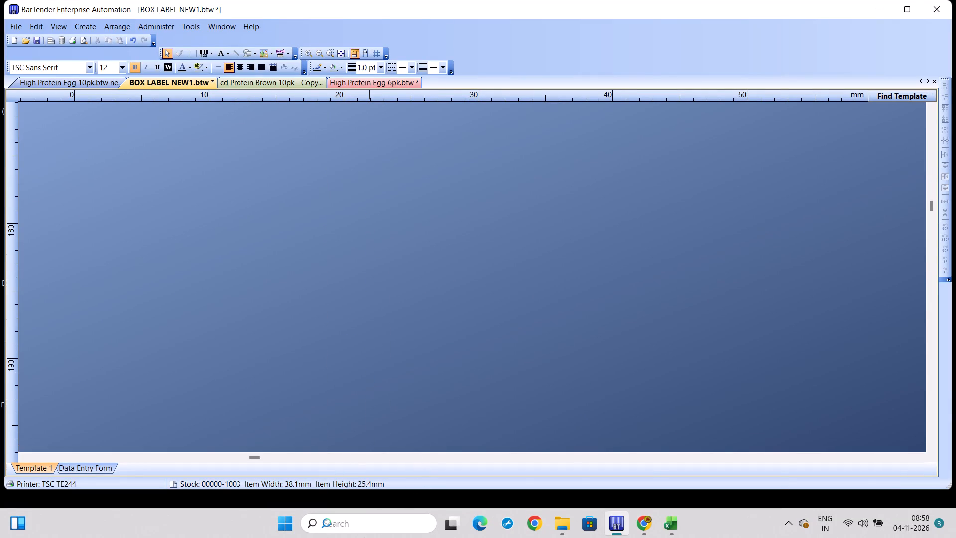
{"action": "left_click", "coordinate": [365, 537]}
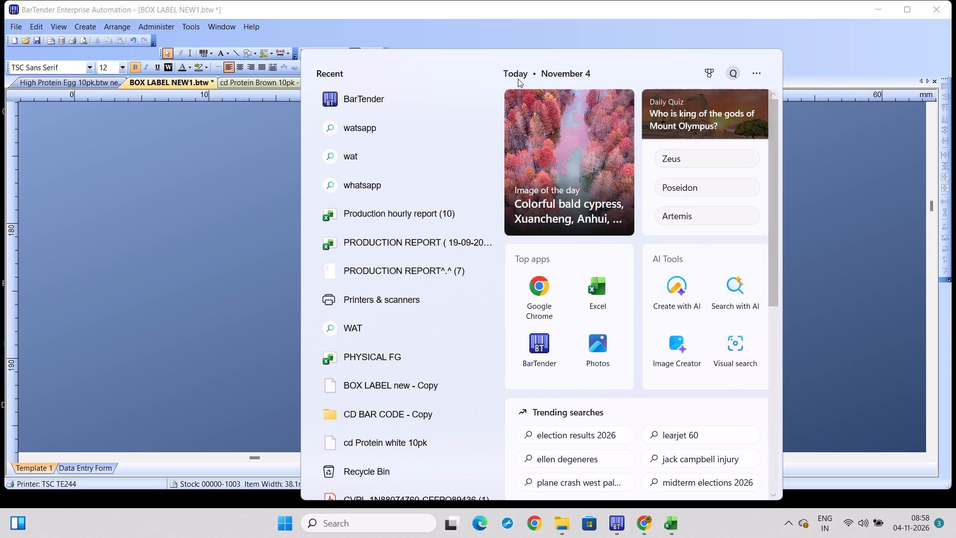
{"action": "left_click", "coordinate": [356, 352]}
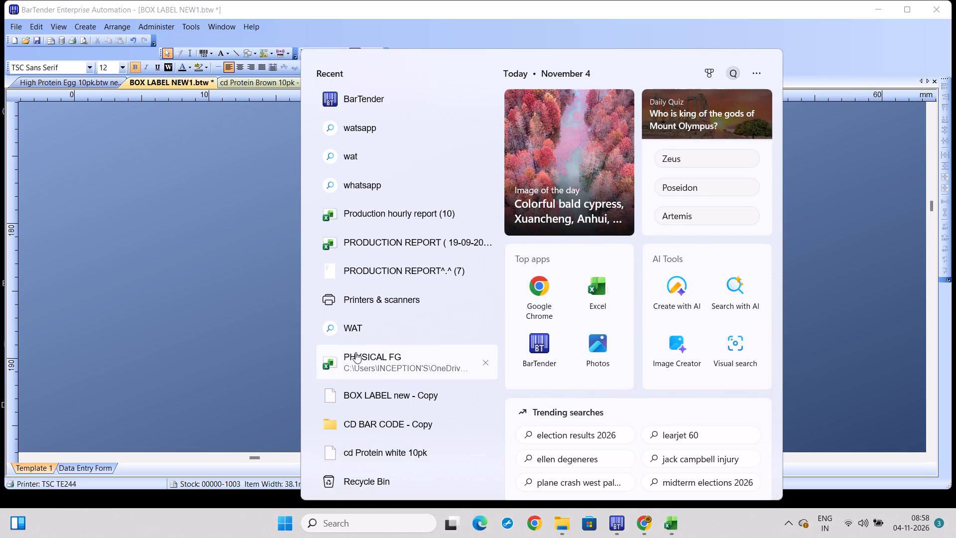
{"action": "left_click", "coordinate": [371, 354]}
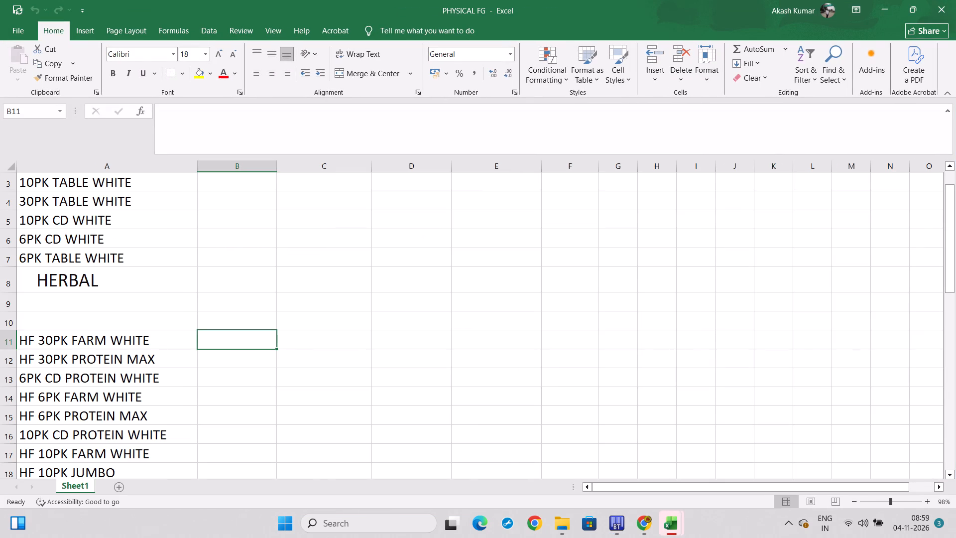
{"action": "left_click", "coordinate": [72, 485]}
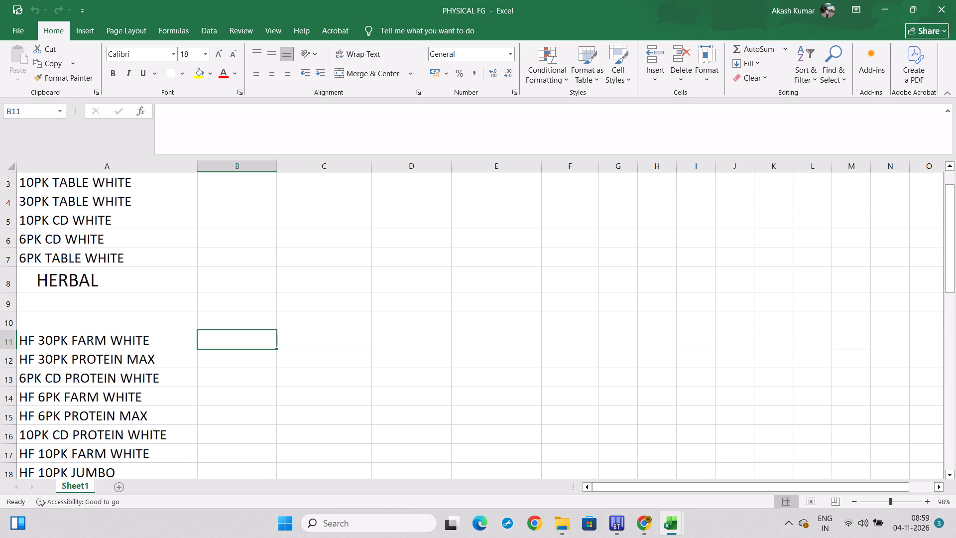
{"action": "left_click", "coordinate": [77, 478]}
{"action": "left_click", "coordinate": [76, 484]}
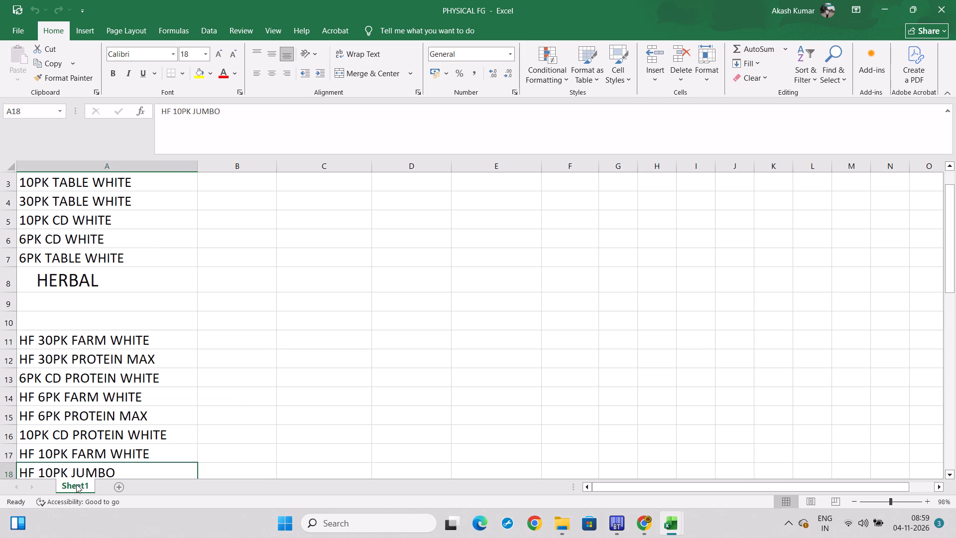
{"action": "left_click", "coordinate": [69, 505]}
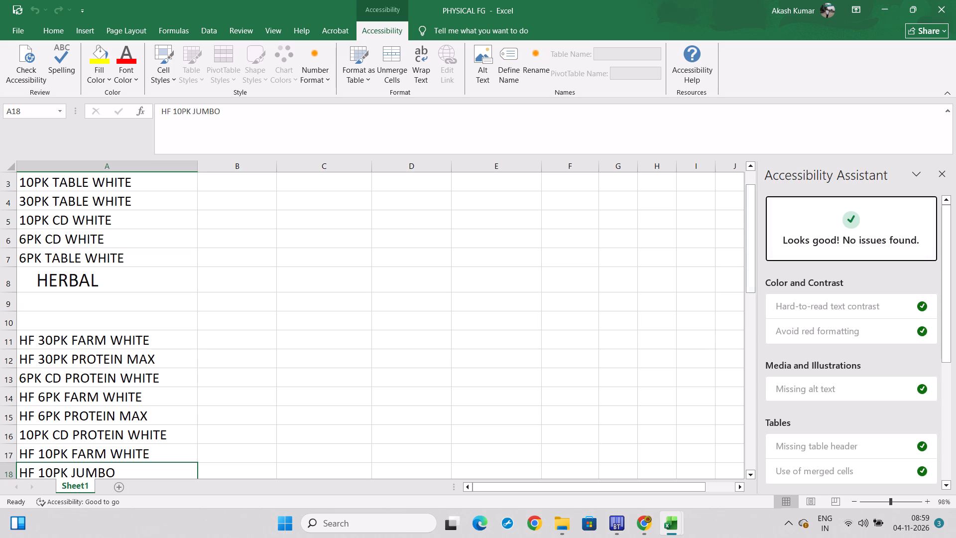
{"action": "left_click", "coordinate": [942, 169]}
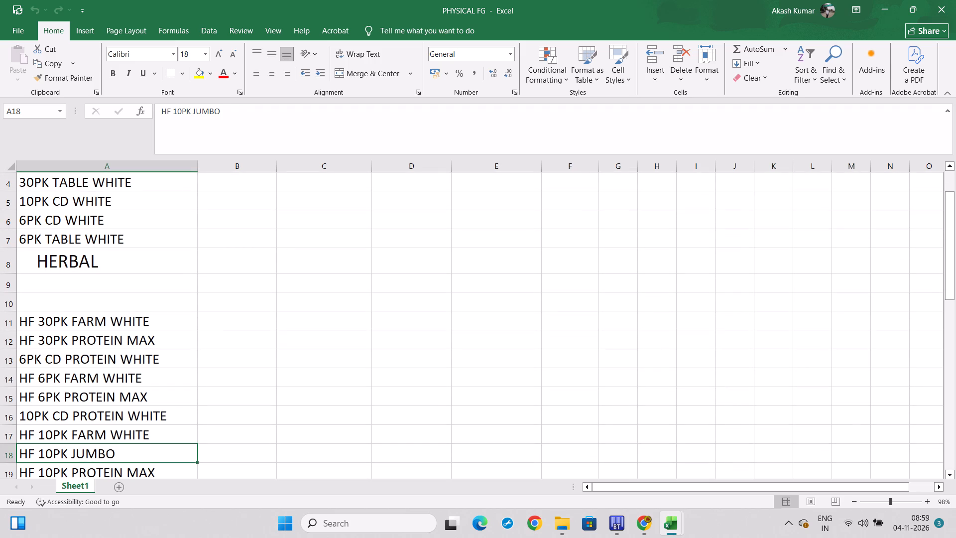
Look through the product list in column A, from the HF 10PK items down to the 5:00 AM section.
{"action": "key", "text": "Up"}
{"action": "key", "text": "Down"}
{"action": "key", "text": "Down"}
{"action": "key", "text": "Down"}
{"action": "key", "text": "Down"}
{"action": "key", "text": "Down"}
{"action": "key", "text": "Down"}
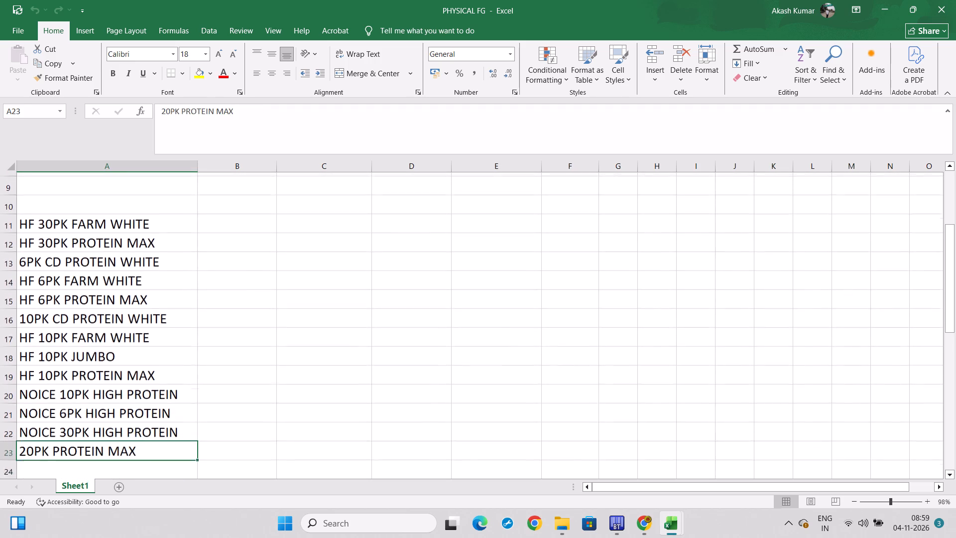
{"action": "key", "text": "Down"}
{"action": "key", "text": "Down"}
{"action": "key", "text": "Down"}
{"action": "key", "text": "Down"}
{"action": "key", "text": "Down"}
{"action": "key", "text": "Down"}
{"action": "key", "text": "Down"}
{"action": "key", "text": "Down"}
{"action": "key", "text": "Down"}
{"action": "key", "text": "Down"}
{"action": "key", "text": "Down"}
{"action": "key", "text": "Down"}
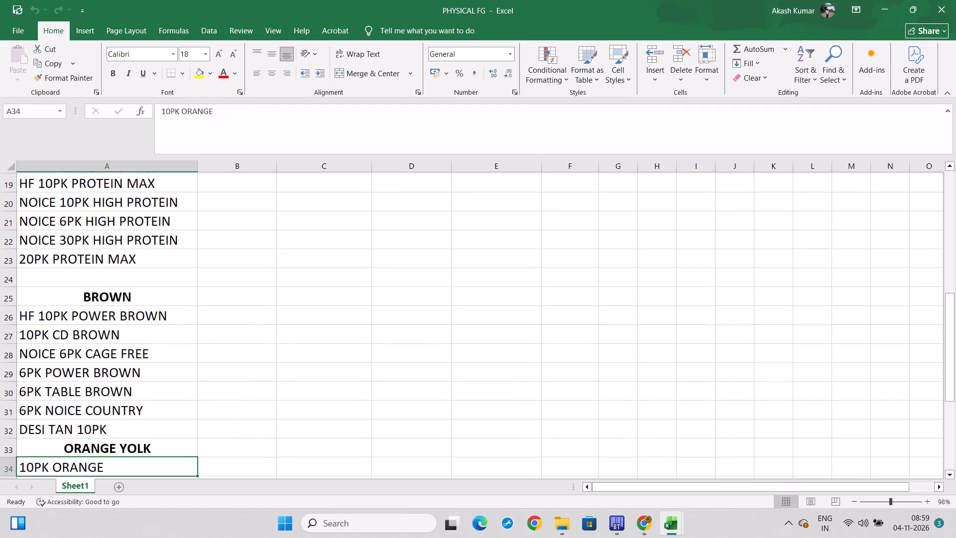
{"action": "key", "text": "Down"}
{"action": "key", "text": "Down"}
{"action": "key", "text": "Down"}
{"action": "key", "text": "Down"}
{"action": "key", "text": "Down"}
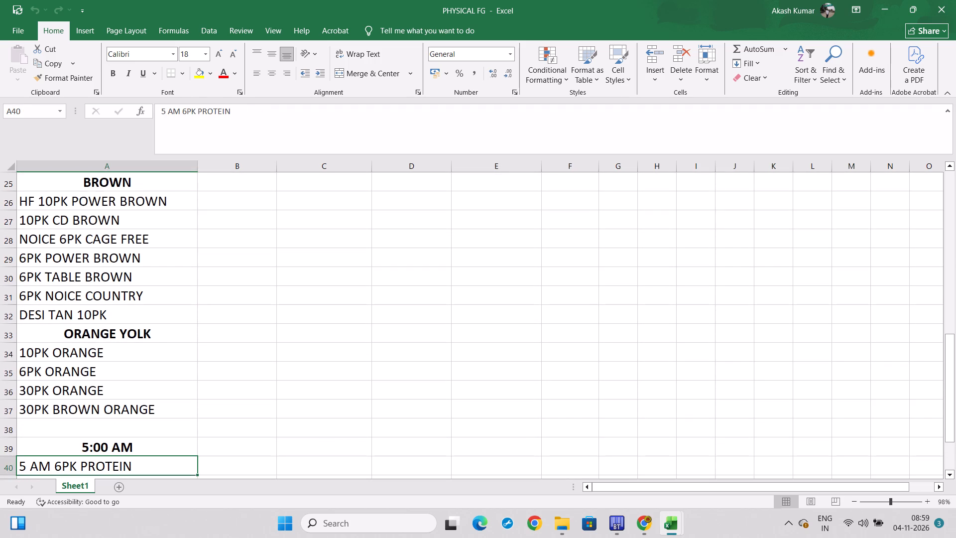
Print one copy of the PHYSICAL FG stock sheet on the Brother DCP-T520W printer.
{"action": "key", "text": "ctrl+p"}
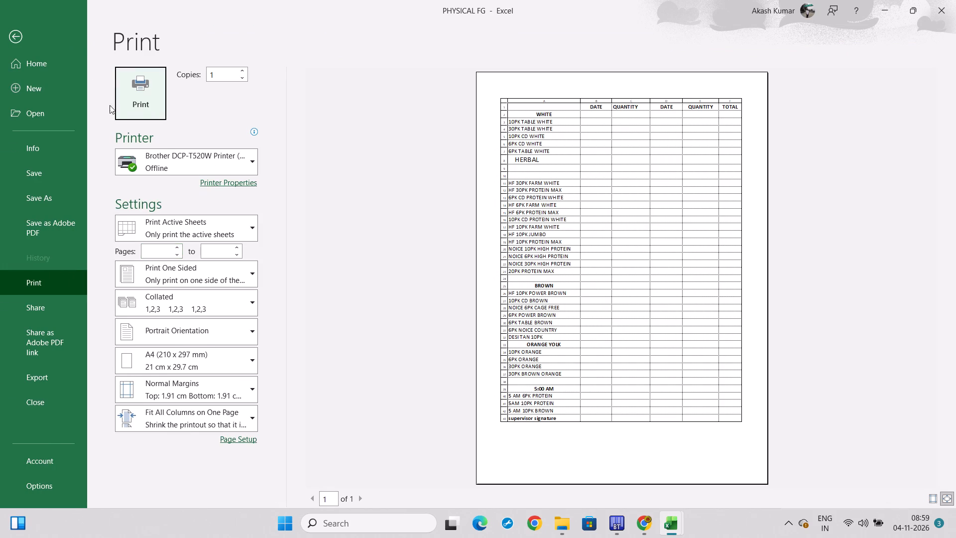
{"action": "left_click", "coordinate": [145, 97]}
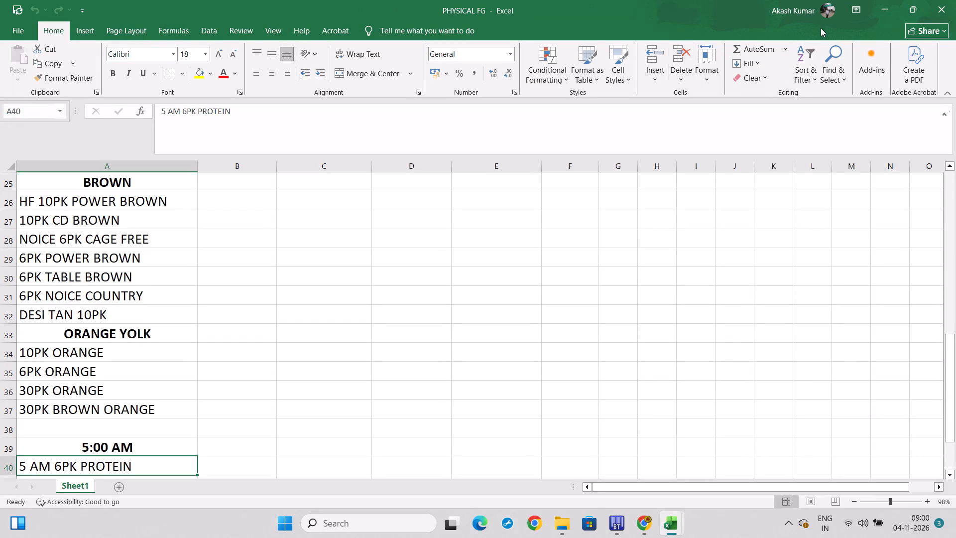
Minimize the PHYSICAL FG and PRODUCTION REPORT workbooks and the BarTender window to reveal the desktop.
{"action": "left_click", "coordinate": [891, 10]}
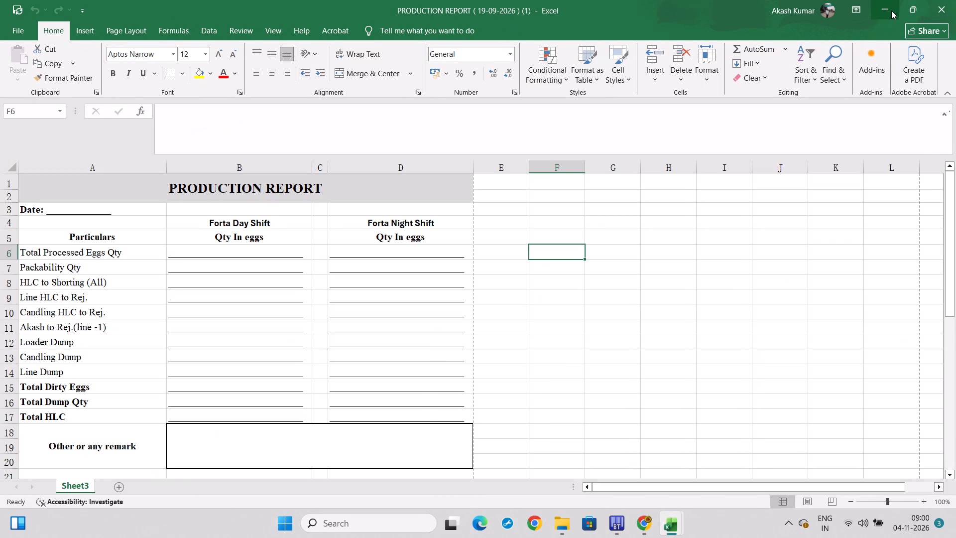
{"action": "left_click", "coordinate": [891, 10]}
{"action": "left_click", "coordinate": [891, 10]}
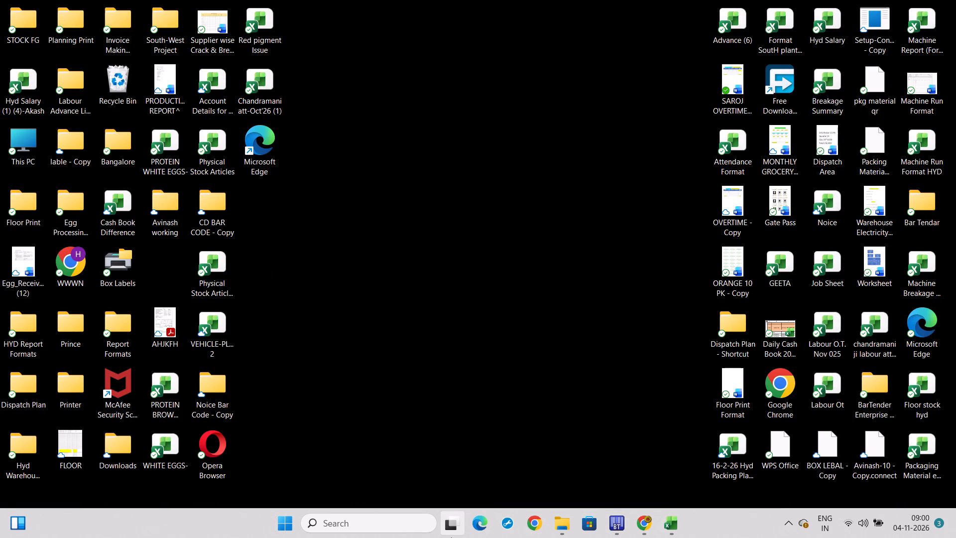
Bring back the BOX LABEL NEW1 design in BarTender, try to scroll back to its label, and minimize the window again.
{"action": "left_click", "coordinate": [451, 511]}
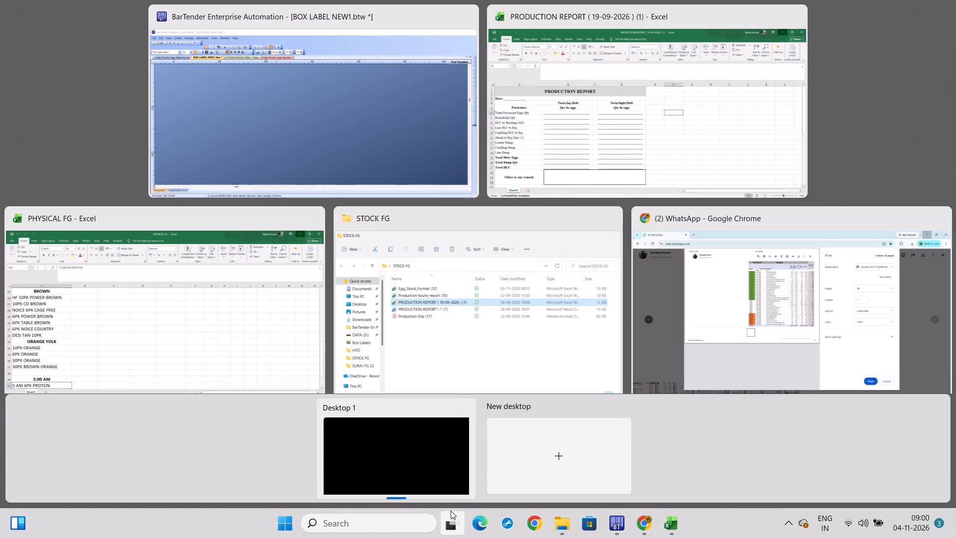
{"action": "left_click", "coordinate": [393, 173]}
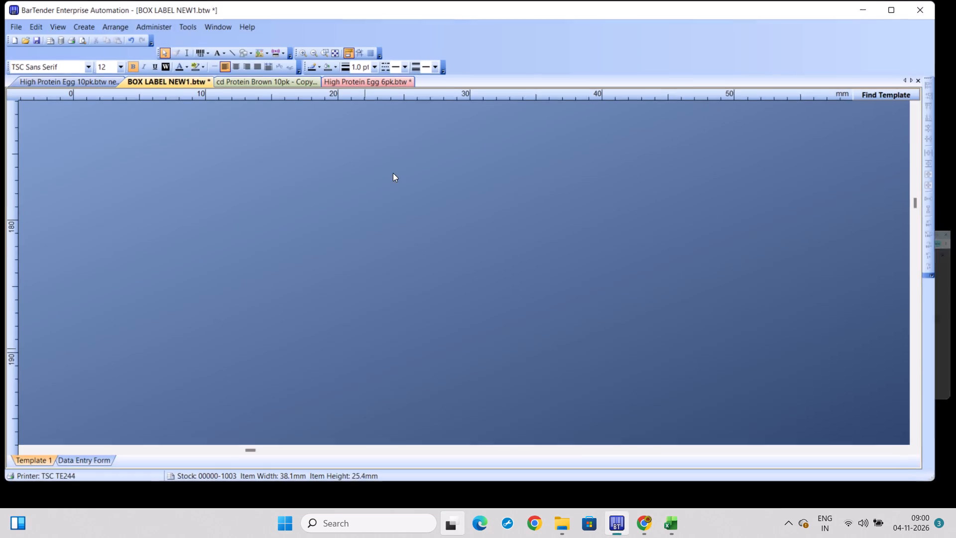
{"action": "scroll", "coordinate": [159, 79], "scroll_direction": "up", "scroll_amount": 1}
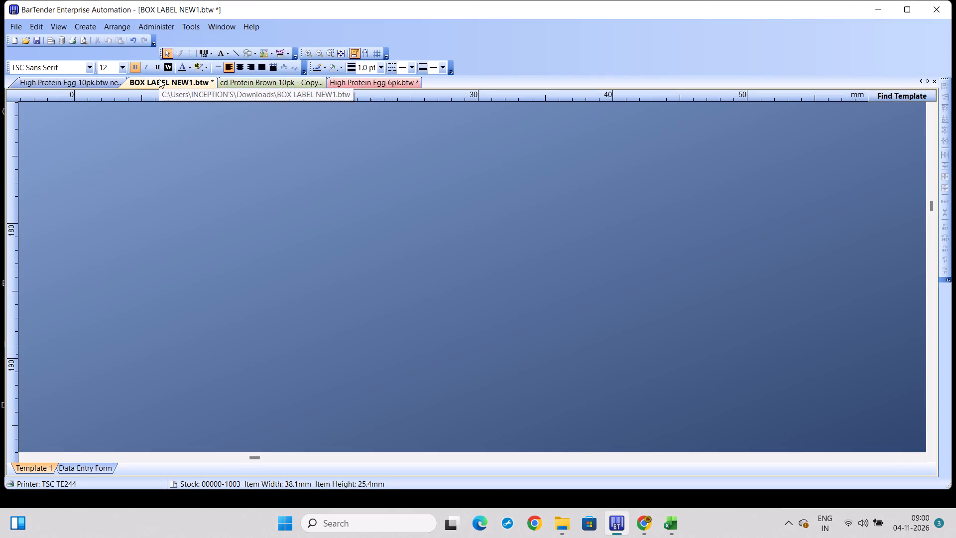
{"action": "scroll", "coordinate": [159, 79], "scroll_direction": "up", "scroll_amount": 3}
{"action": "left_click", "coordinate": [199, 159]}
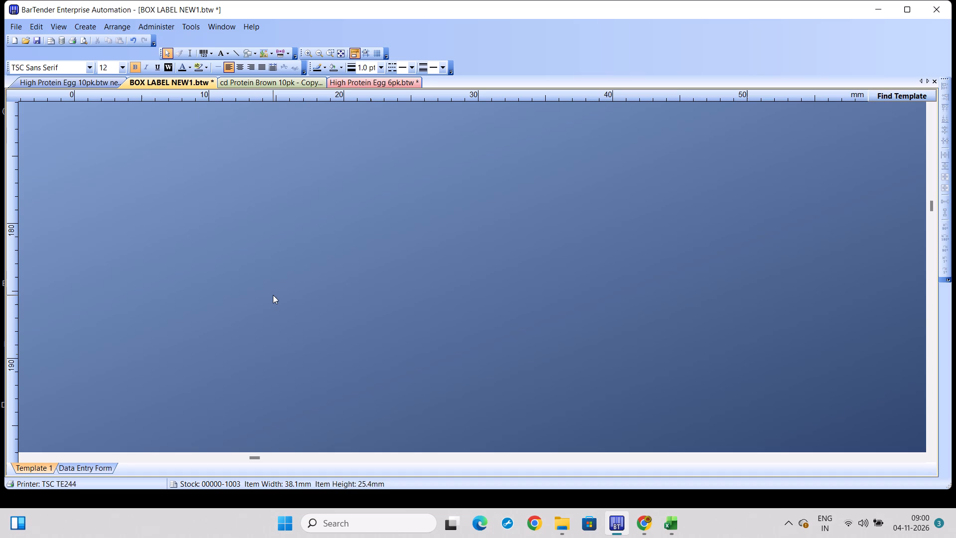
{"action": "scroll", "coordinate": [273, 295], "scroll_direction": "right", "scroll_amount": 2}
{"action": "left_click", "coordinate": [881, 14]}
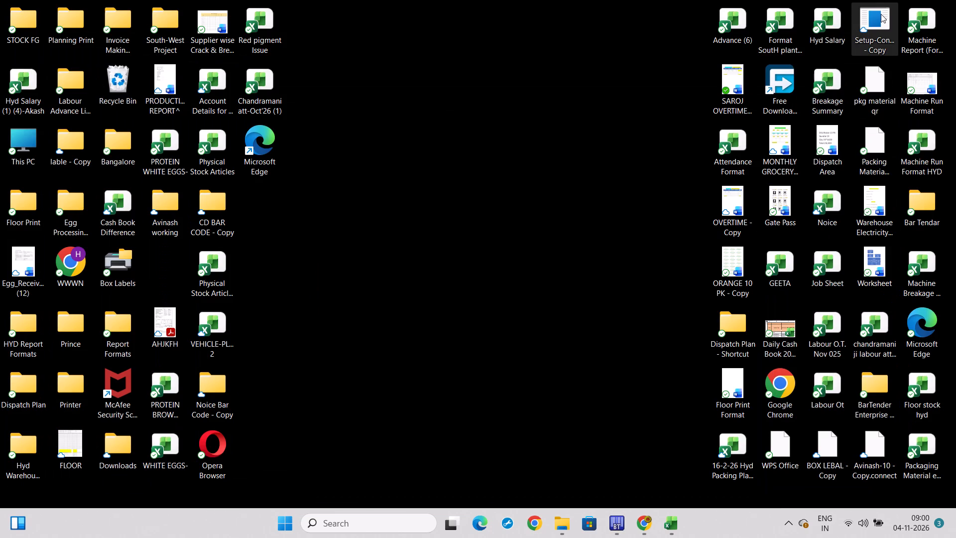